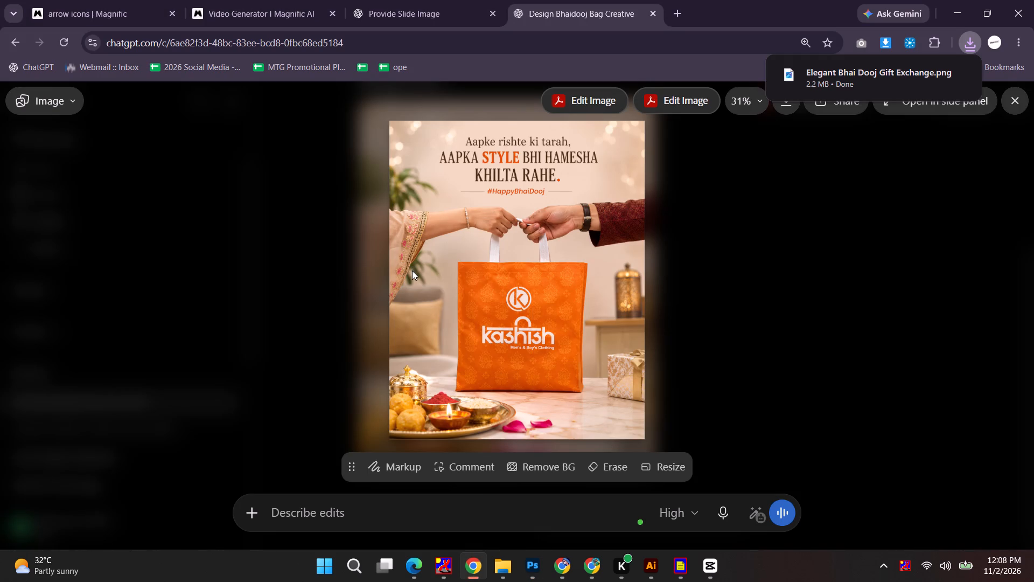
left_click(530, 562)
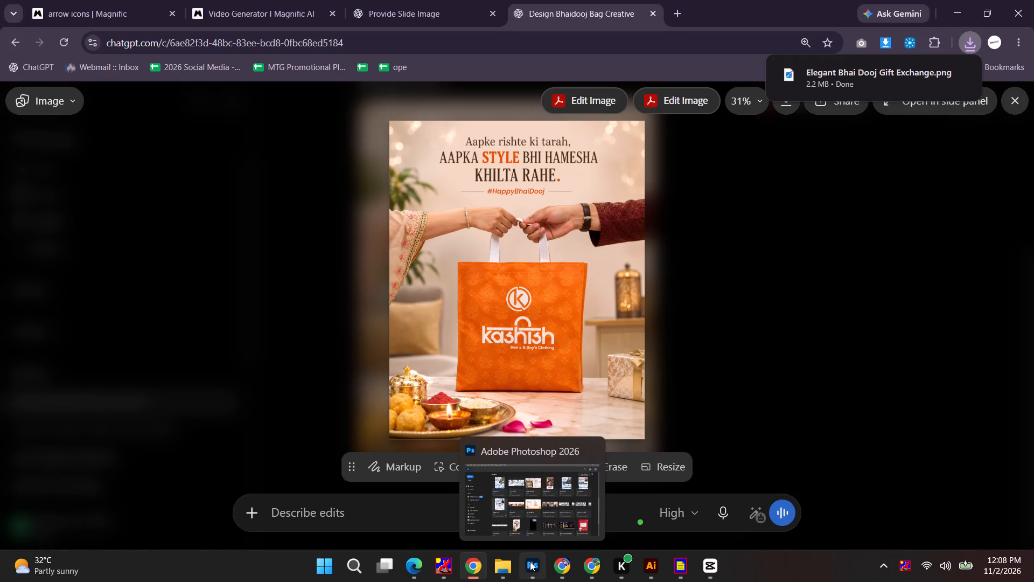
scroll(721, 397, "down", 4)
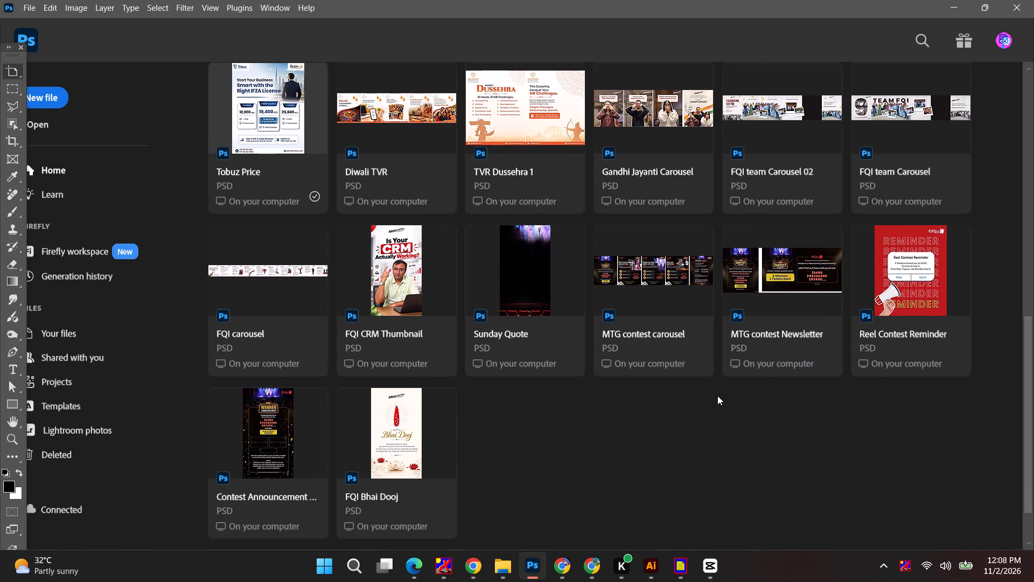
left_click(27, 7)
left_click(37, 19)
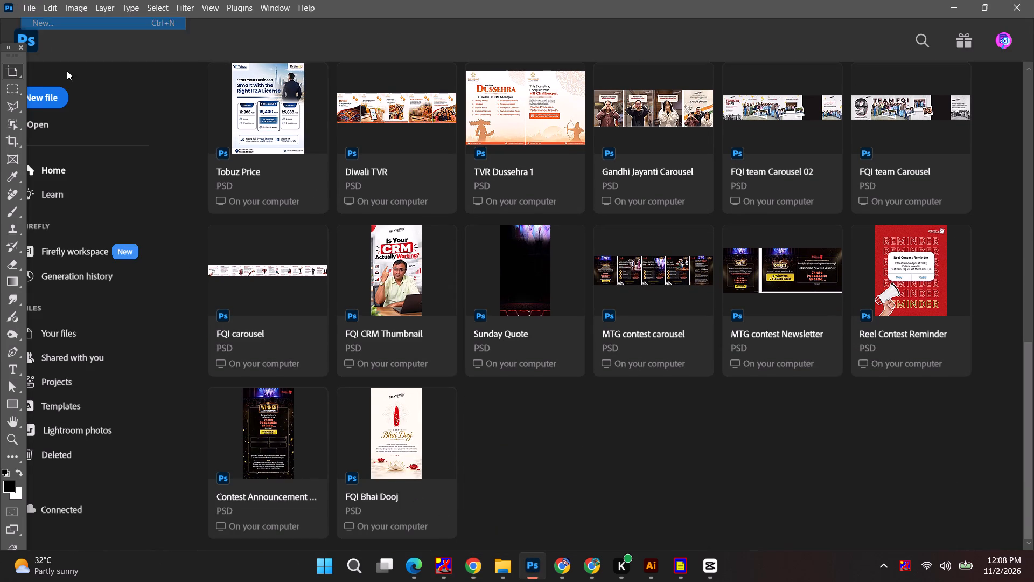
left_click(288, 172)
left_click(745, 463)
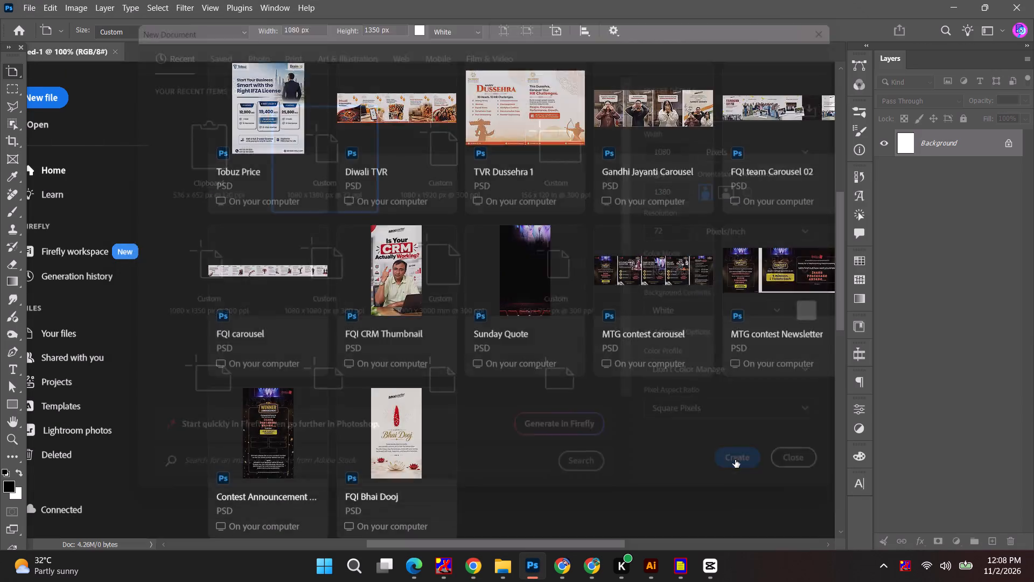
Paste the copied HELLO bag reference image into the new document as a layer, try repositioning it, and undo the move.
key("ctrl+v")
left_click_drag(426, 309, 393, 255)
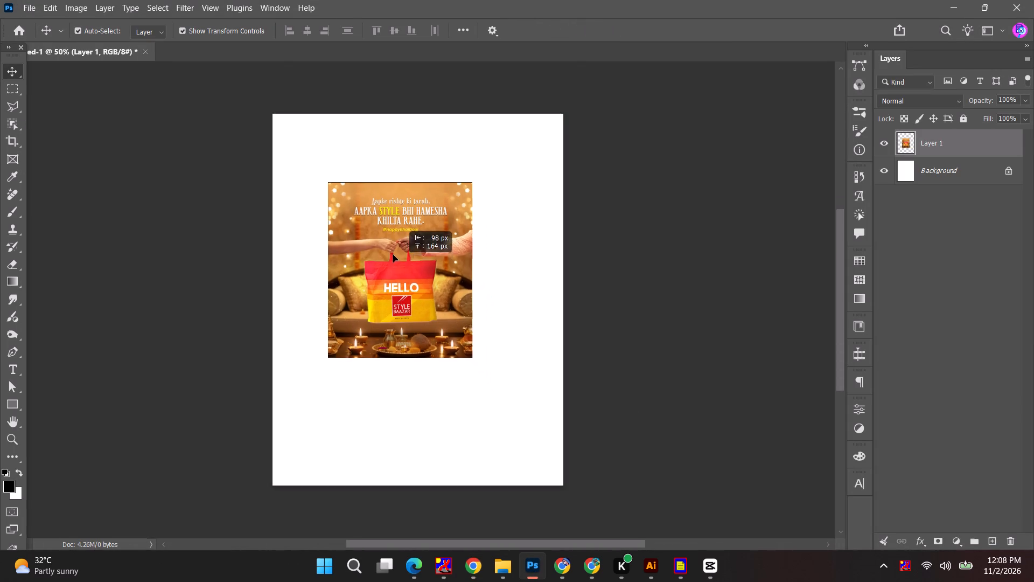
left_click_drag(393, 255, 387, 247)
key("ctrl+z")
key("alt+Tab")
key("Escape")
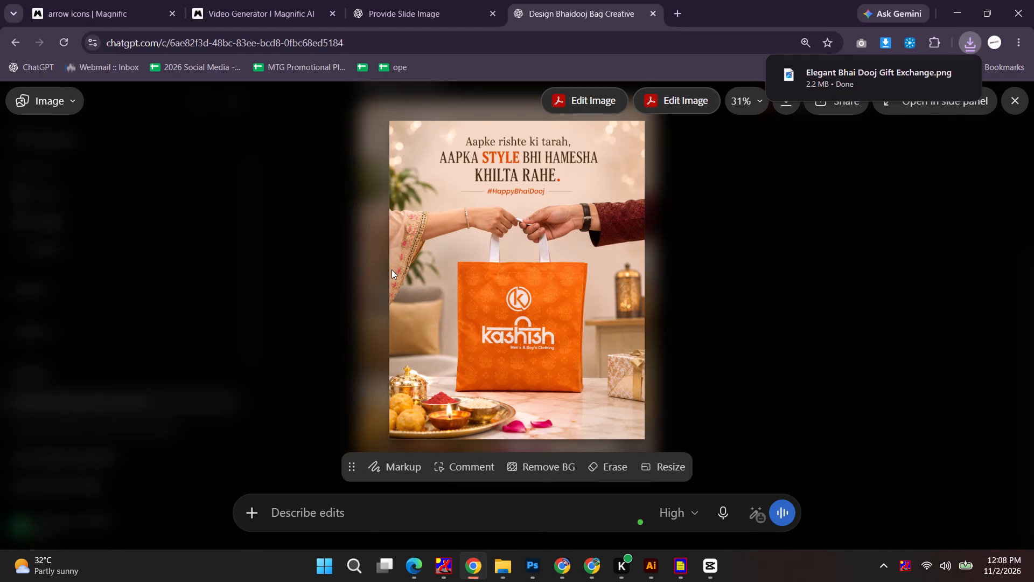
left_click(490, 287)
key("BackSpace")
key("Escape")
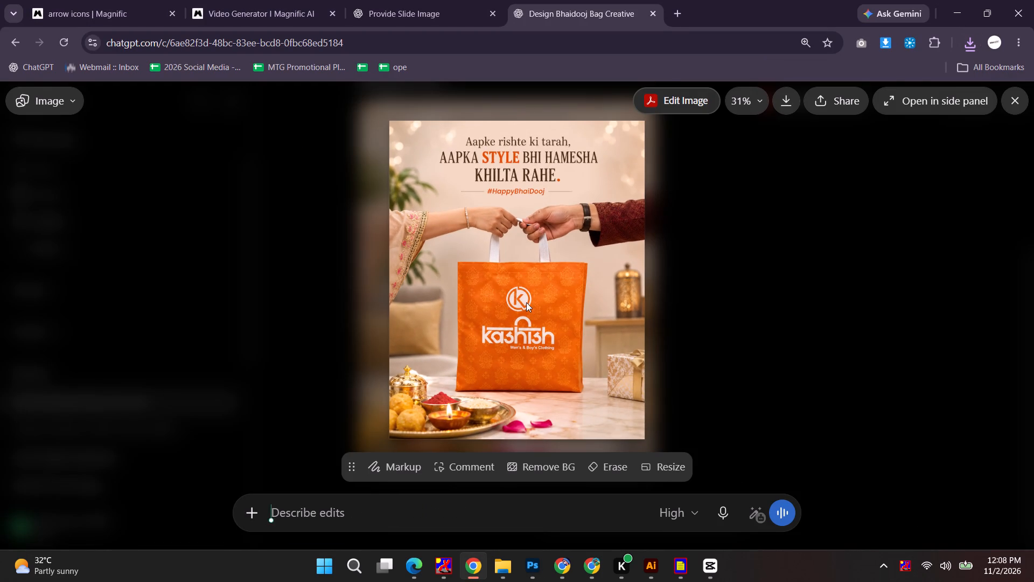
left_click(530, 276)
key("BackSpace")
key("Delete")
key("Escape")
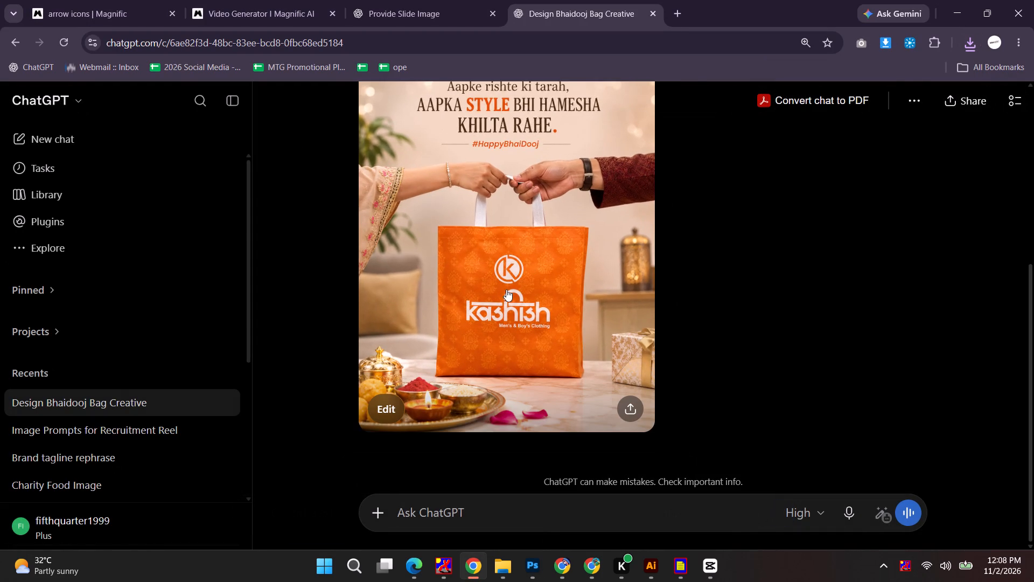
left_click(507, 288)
Place the downloaded Elegant Bhai Dooj Gift Exchange image from the Downloads folder into the Photoshop document.
key("alt+Tab")
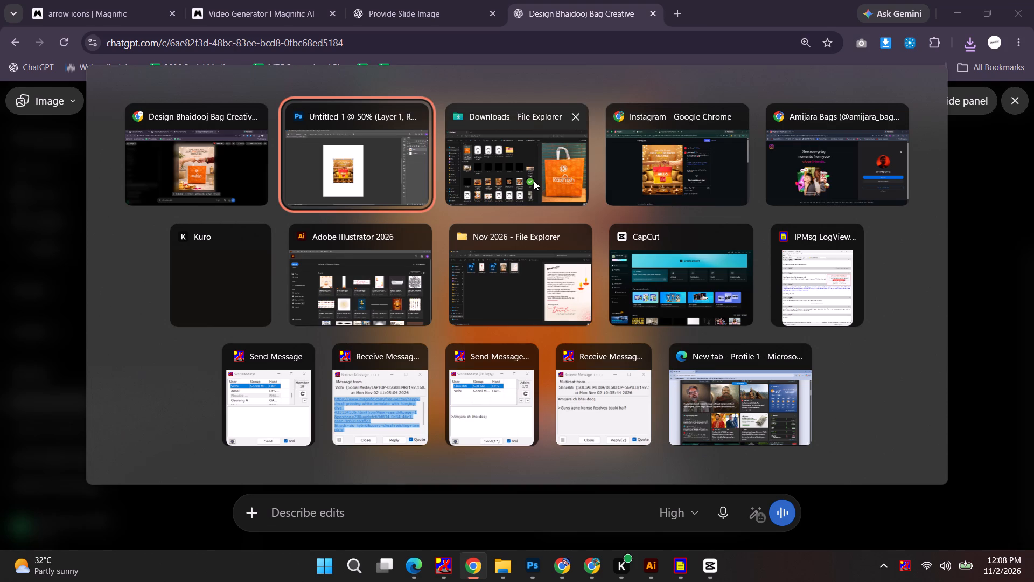
left_click(534, 181, "alt")
left_click(526, 157)
left_click_drag(539, 156, 518, 376)
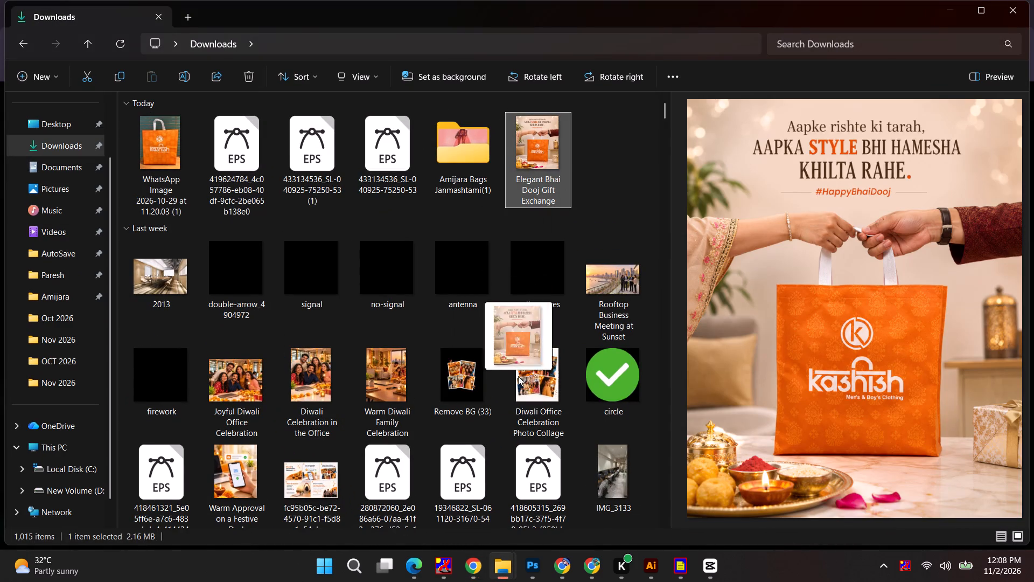
left_click_drag(518, 376, 343, 385)
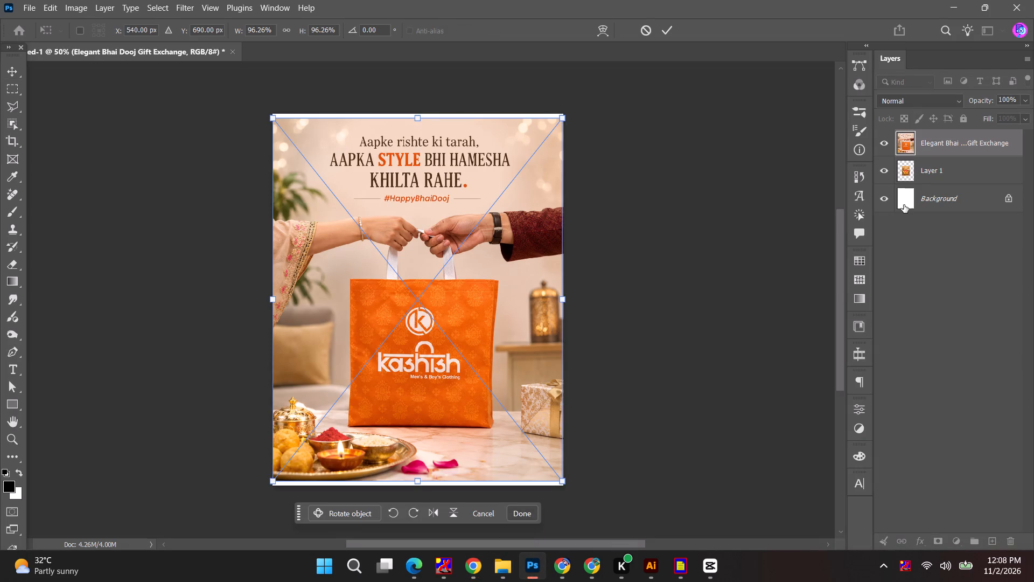
left_click(663, 30)
Move the placed creative down and scale it to about 91.8%, with its lower edge near the canvas bottom and blank space above.
left_click_drag(480, 206, 480, 211)
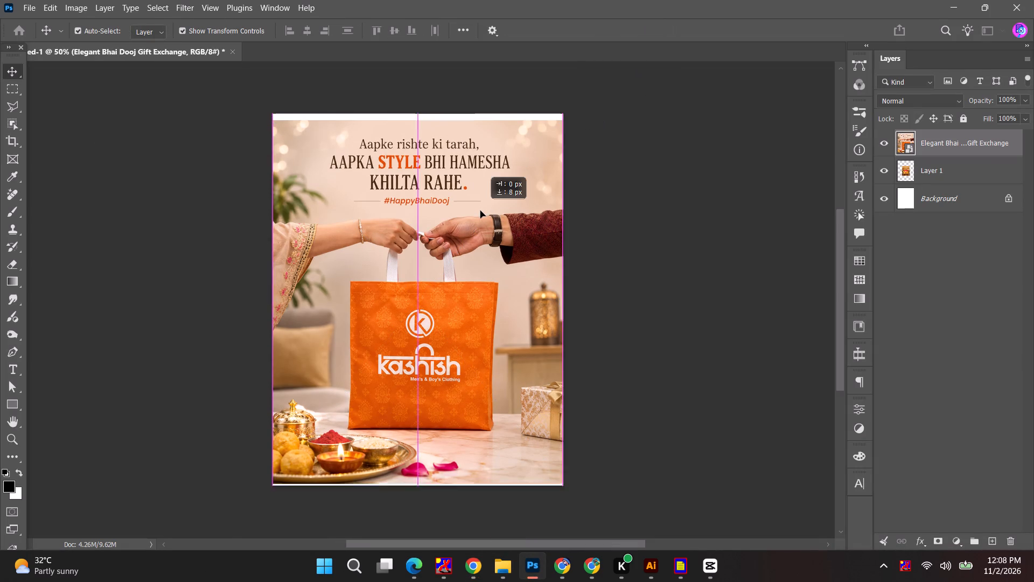
left_click_drag(480, 211, 480, 217)
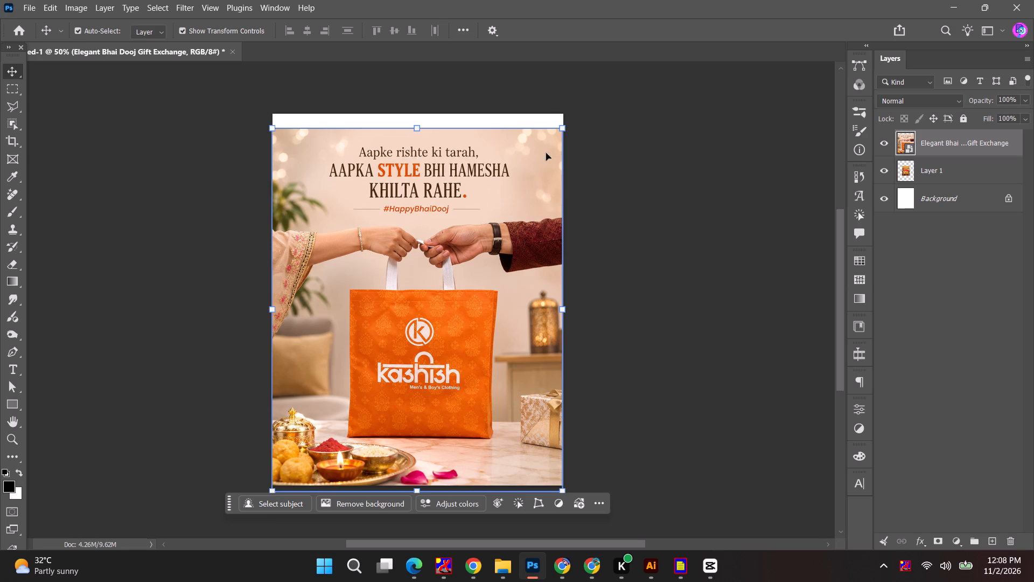
left_click(552, 140)
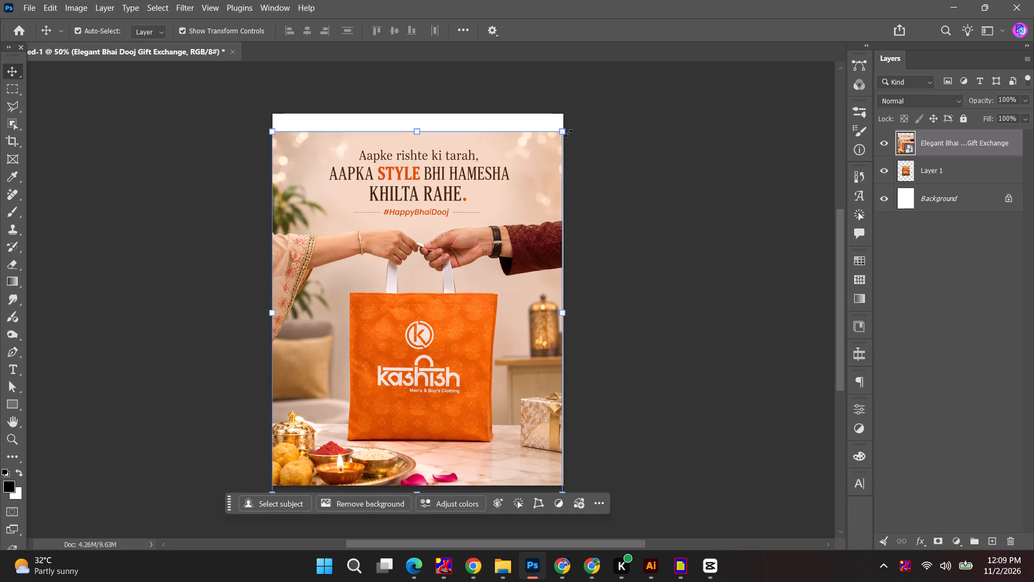
left_click_drag(567, 131, 552, 131, "alt+shift")
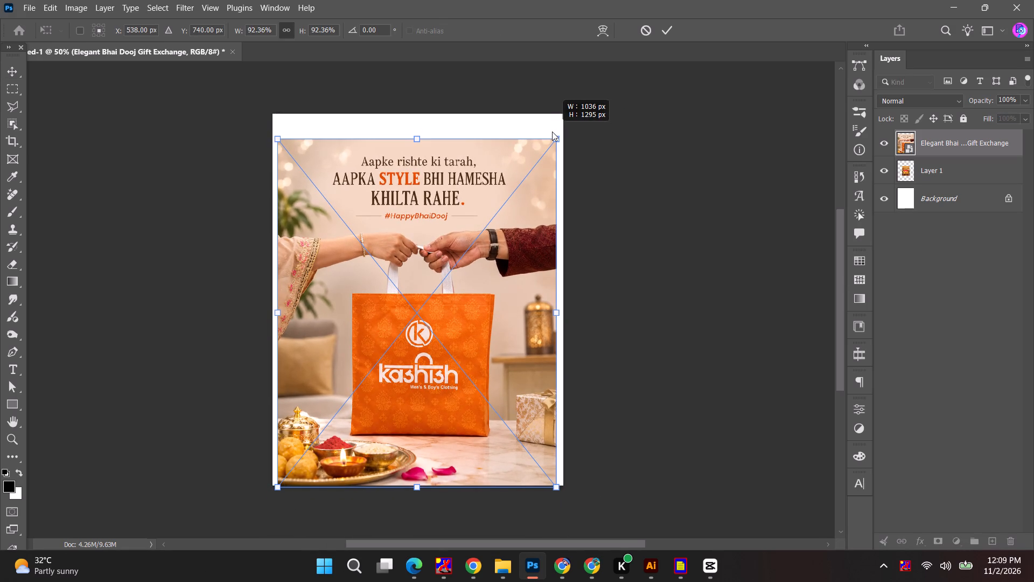
left_click_drag(552, 131, 550, 131, "alt+shift")
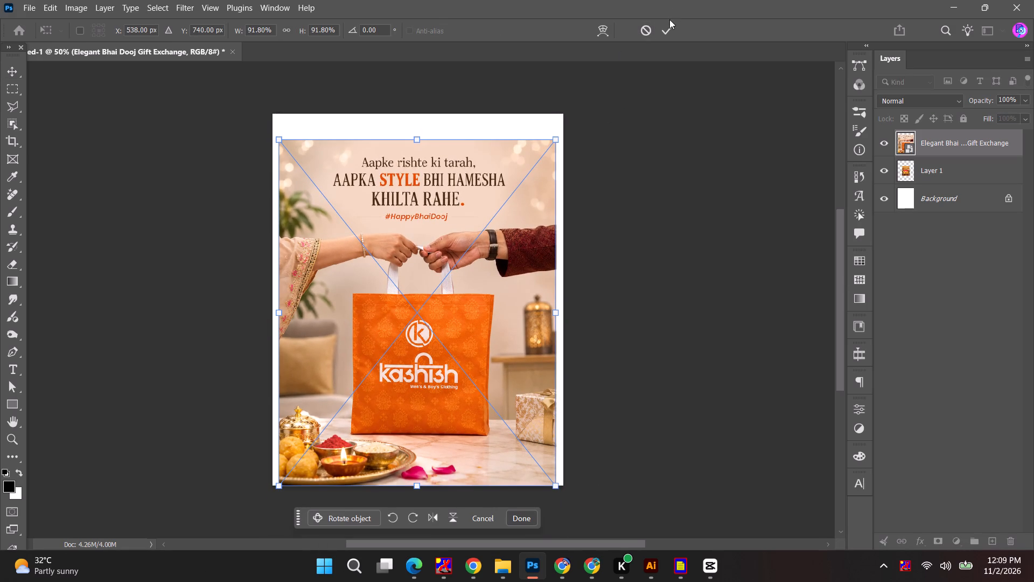
left_click(669, 22)
Select only the blank top and side margins around the creative, fill them using Generative Fill without a prompt, and choose the second variation.
left_click(13, 88)
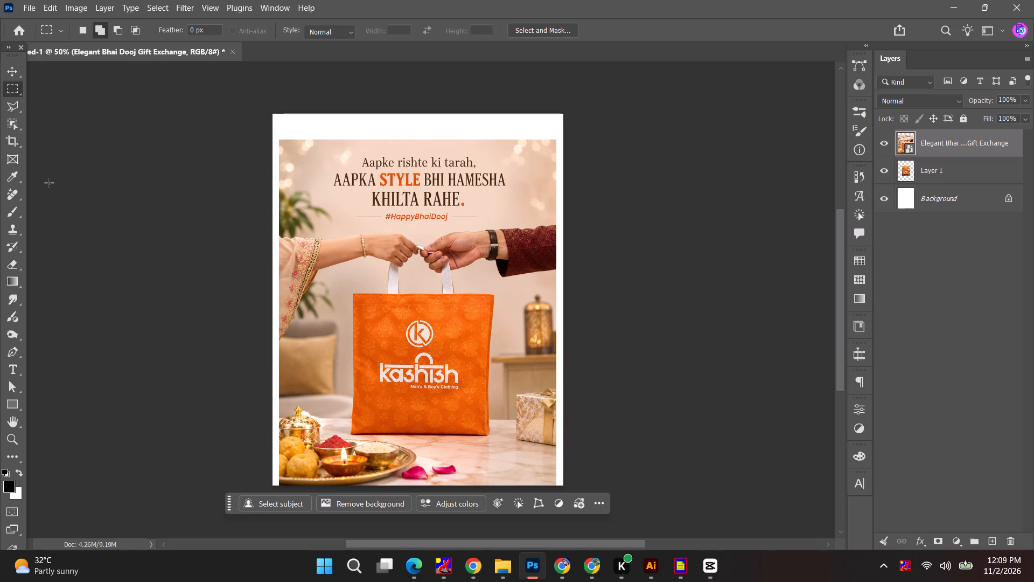
left_click(12, 102)
left_click(15, 84)
left_click_drag(268, 111, 593, 526)
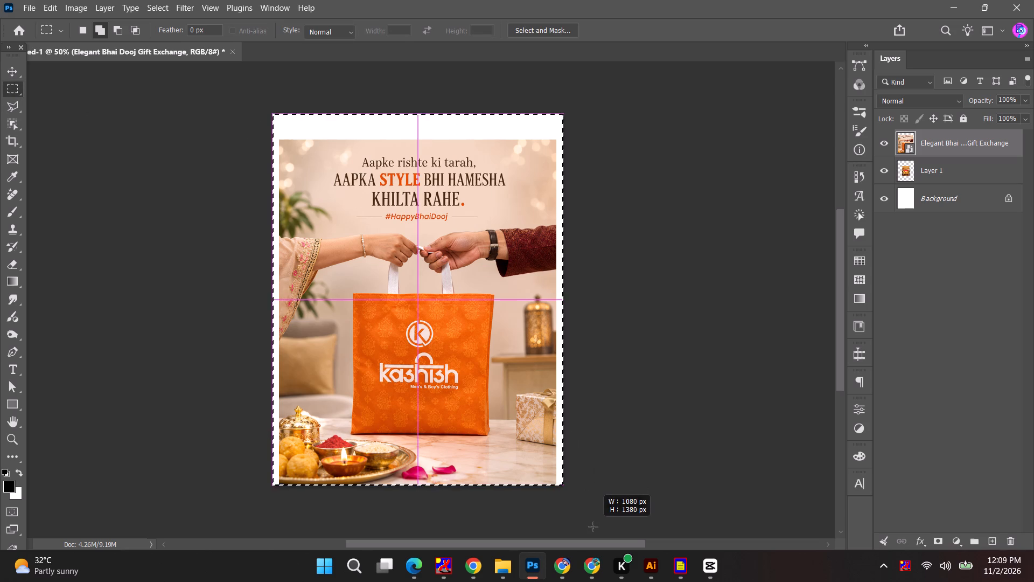
left_click_drag(593, 526, 593, 526)
left_click(118, 31)
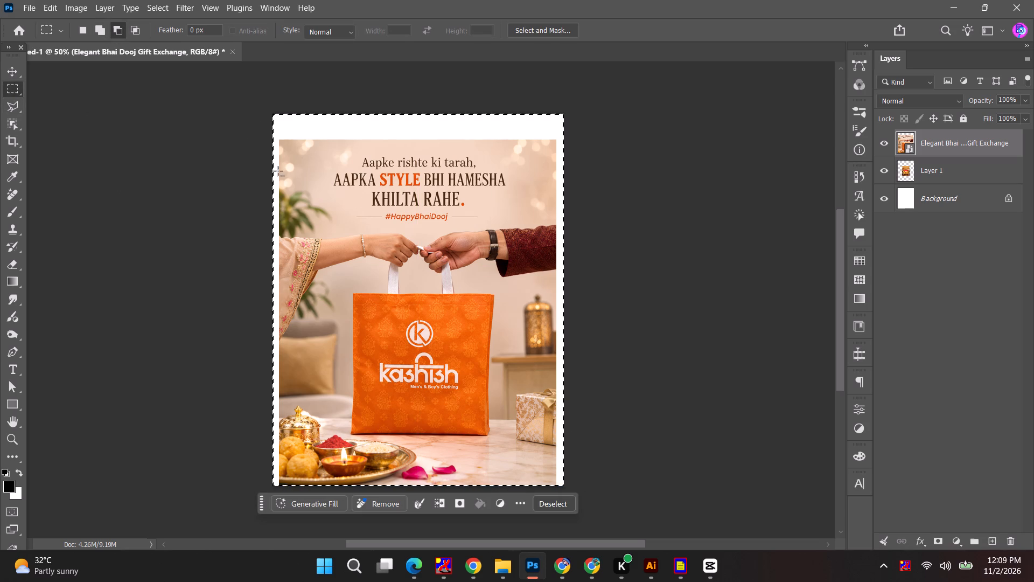
left_click_drag(281, 141, 563, 538)
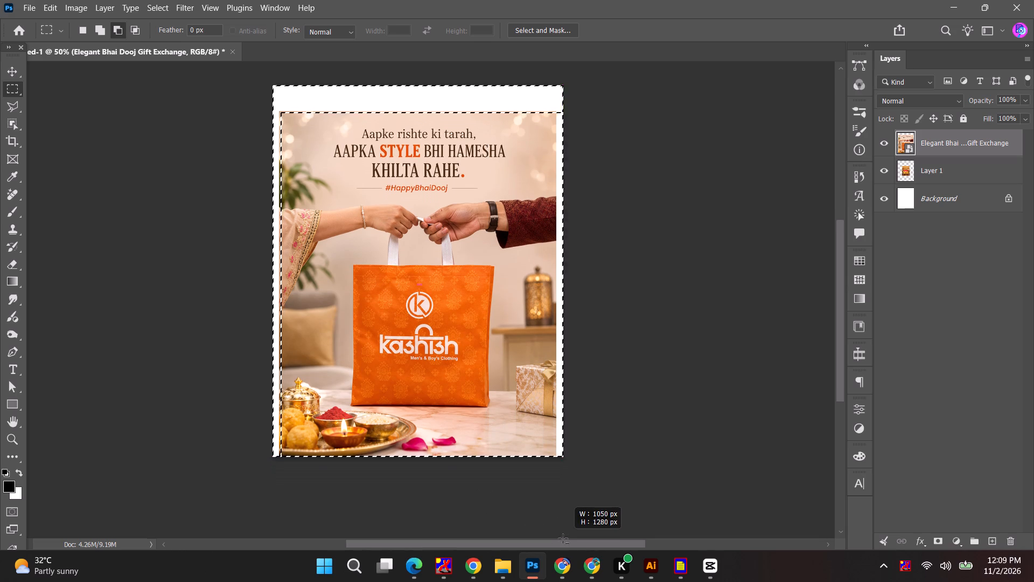
left_click_drag(563, 538, 555, 533)
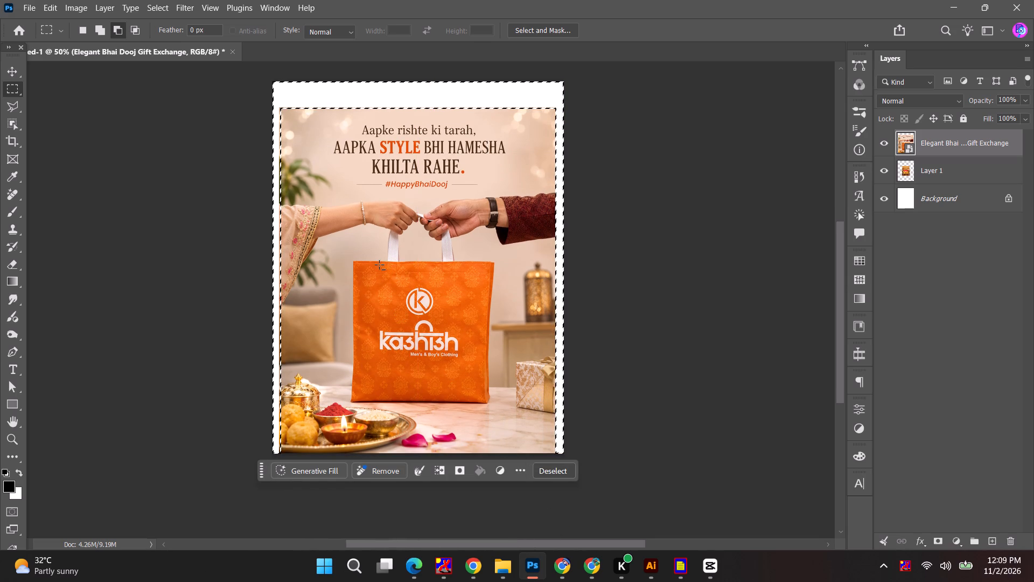
left_click(941, 152)
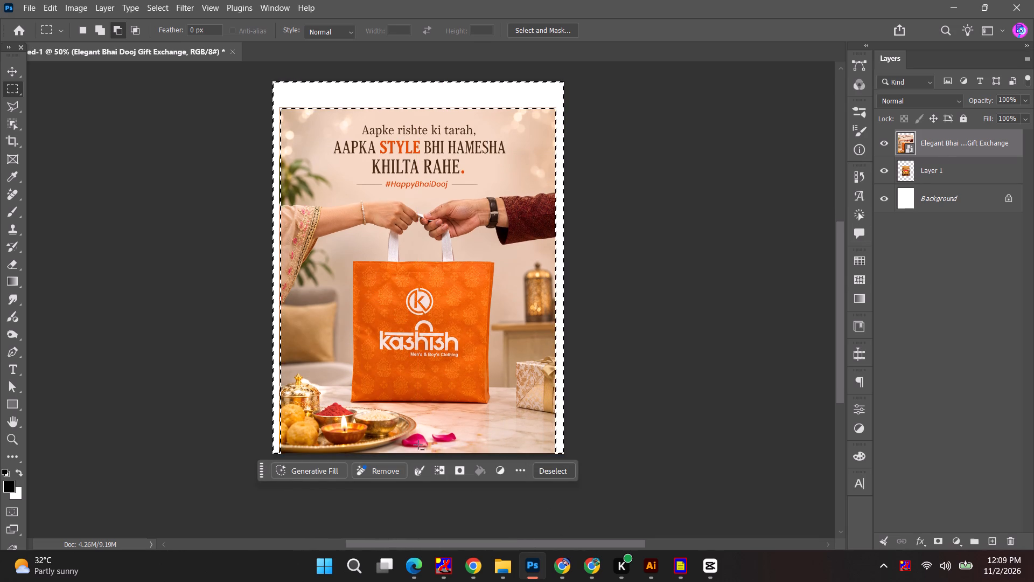
left_click(304, 473)
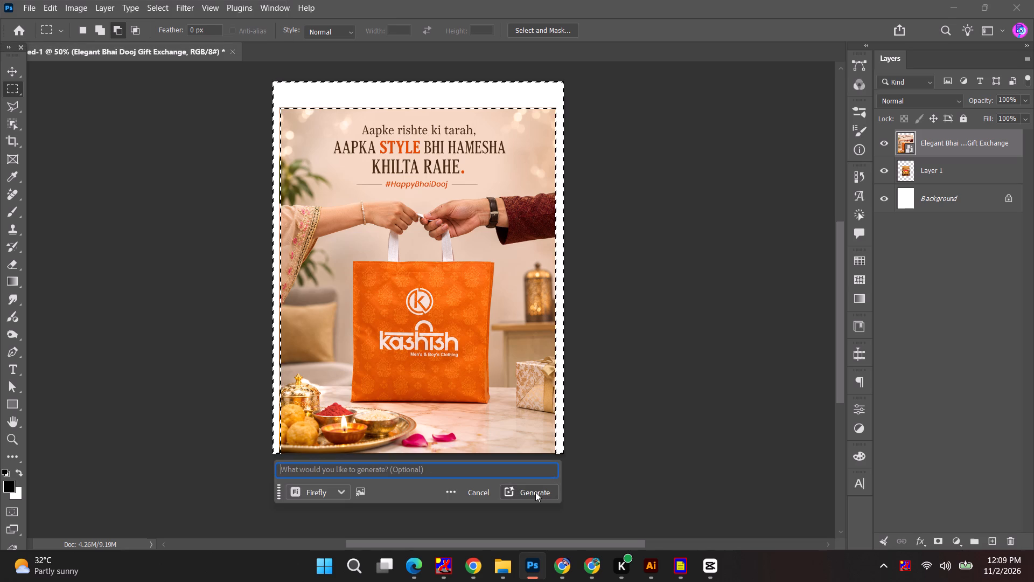
left_click(535, 493)
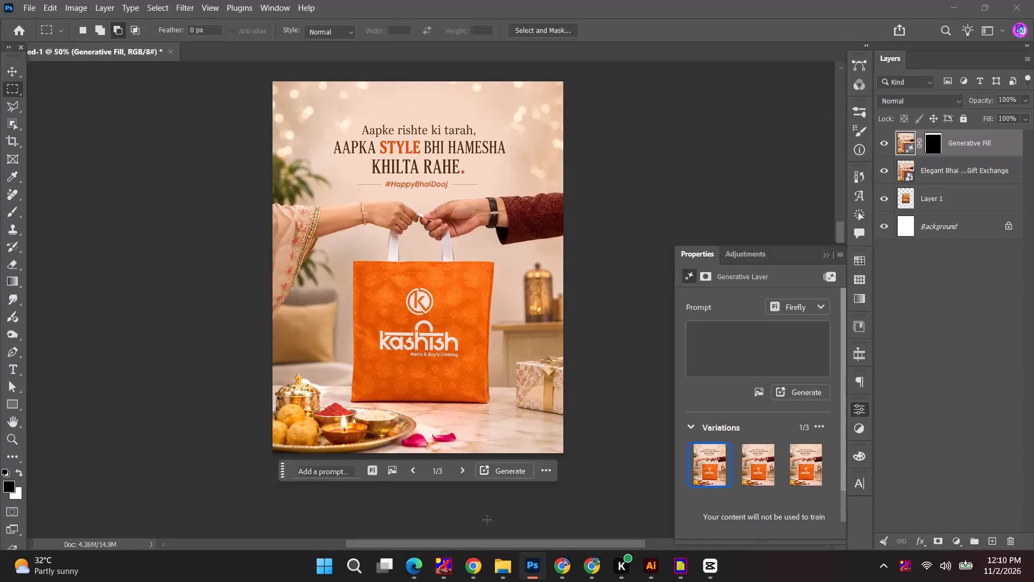
left_click(752, 474)
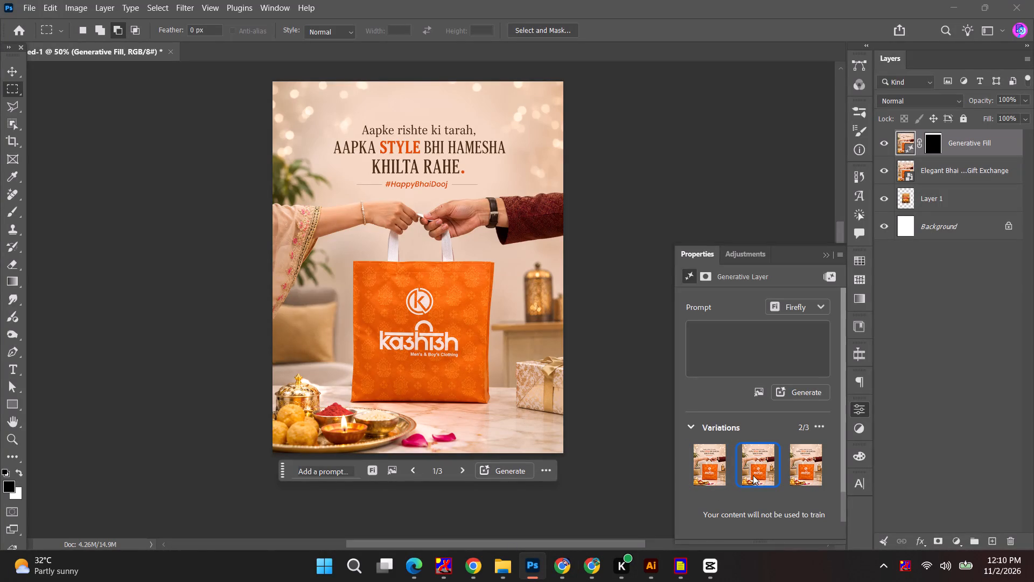
left_click(890, 140)
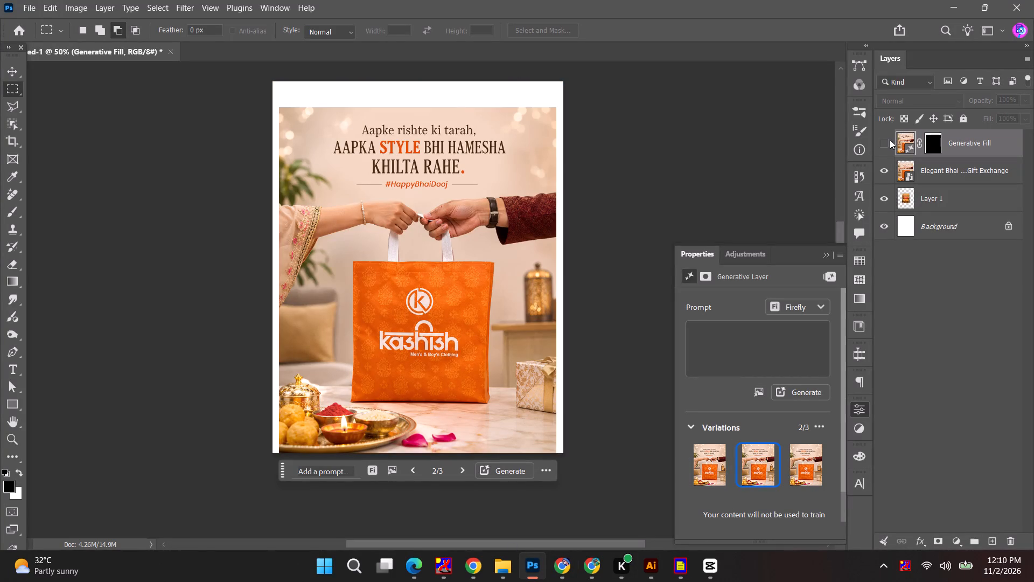
left_click(890, 140)
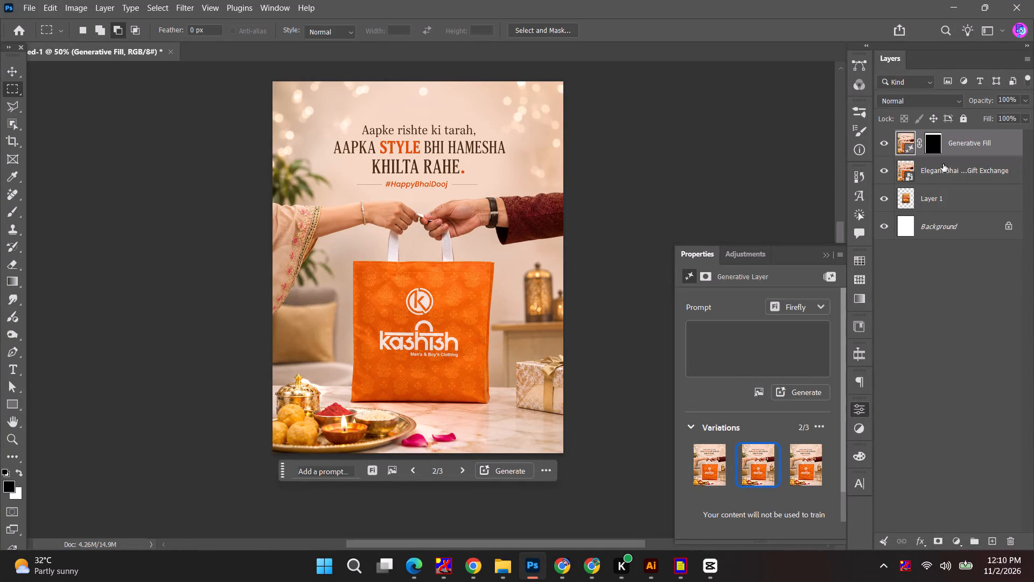
Combine the Generative Fill layer and the Elegant Bhai Dooj Gift Exchange layer into one smart object.
left_click(961, 176, "ctrl")
right_click(963, 172)
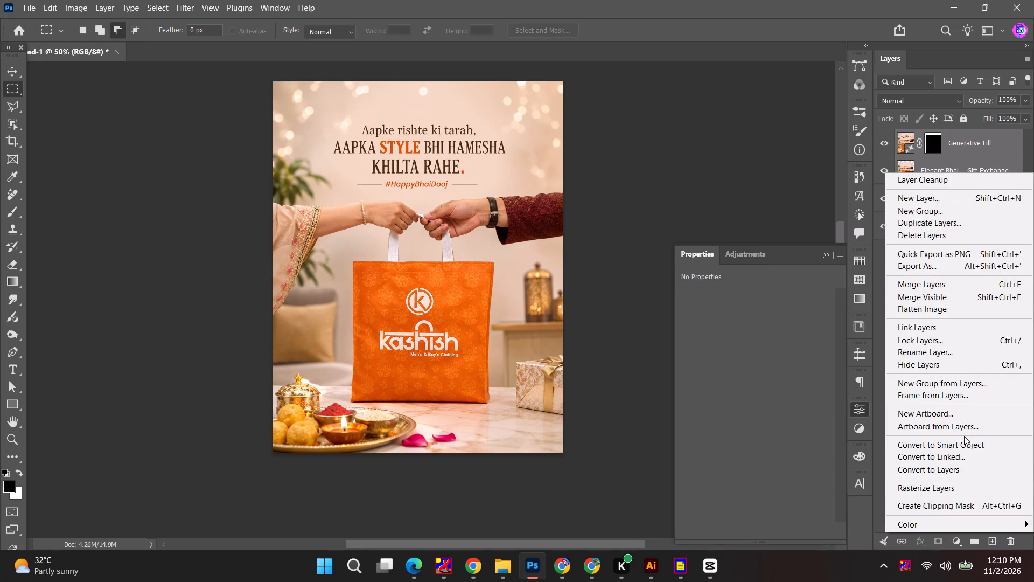
left_click(964, 436)
left_click(962, 441)
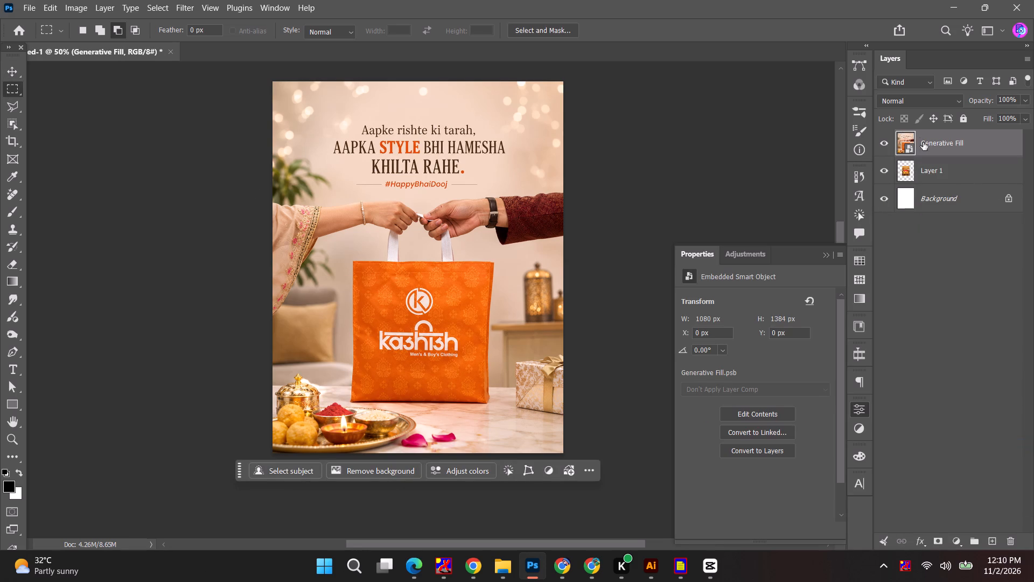
Open the combined smart object's contents for editing.
double_click(905, 134)
scroll(352, 198, "up", 8, "alt")
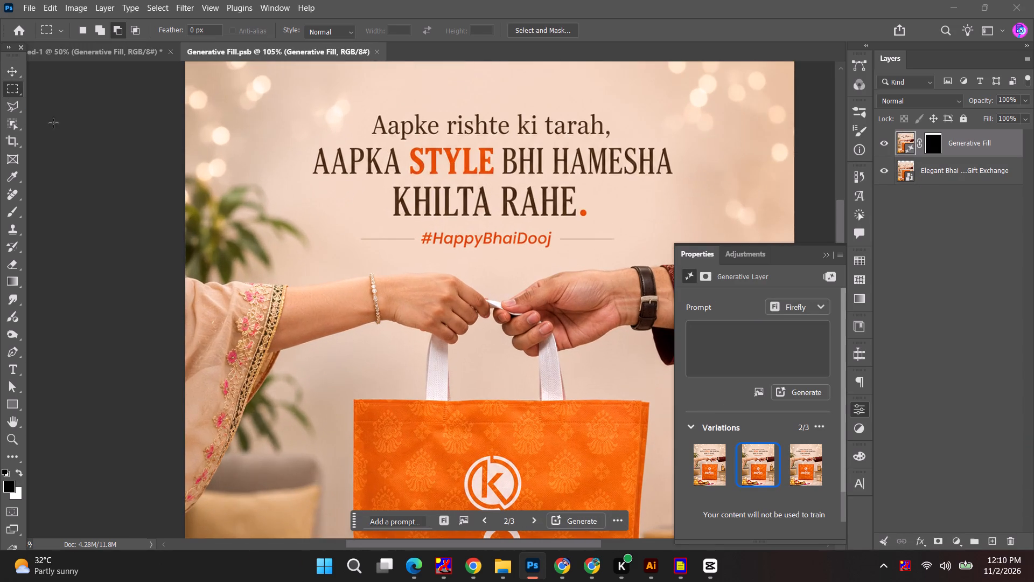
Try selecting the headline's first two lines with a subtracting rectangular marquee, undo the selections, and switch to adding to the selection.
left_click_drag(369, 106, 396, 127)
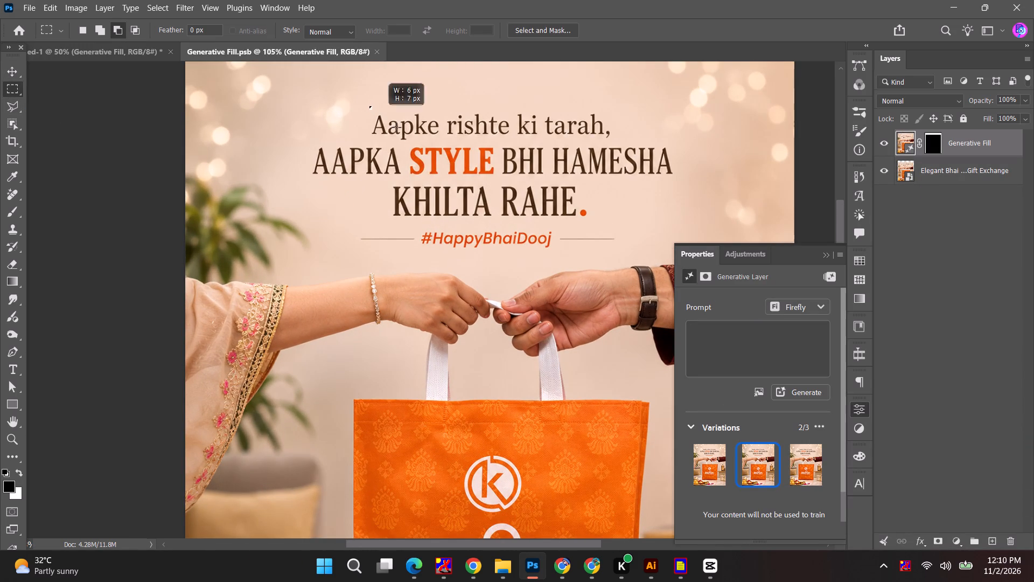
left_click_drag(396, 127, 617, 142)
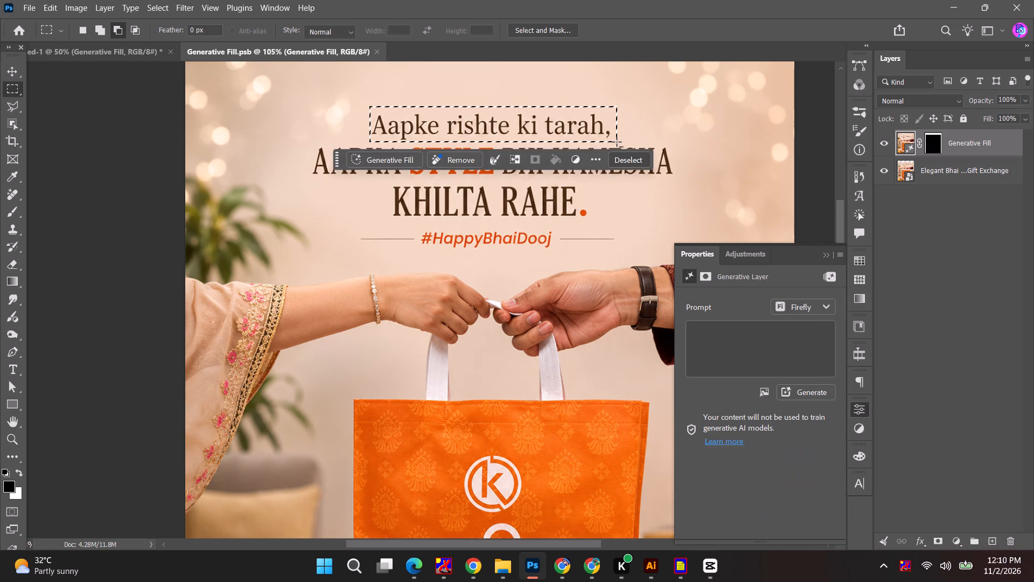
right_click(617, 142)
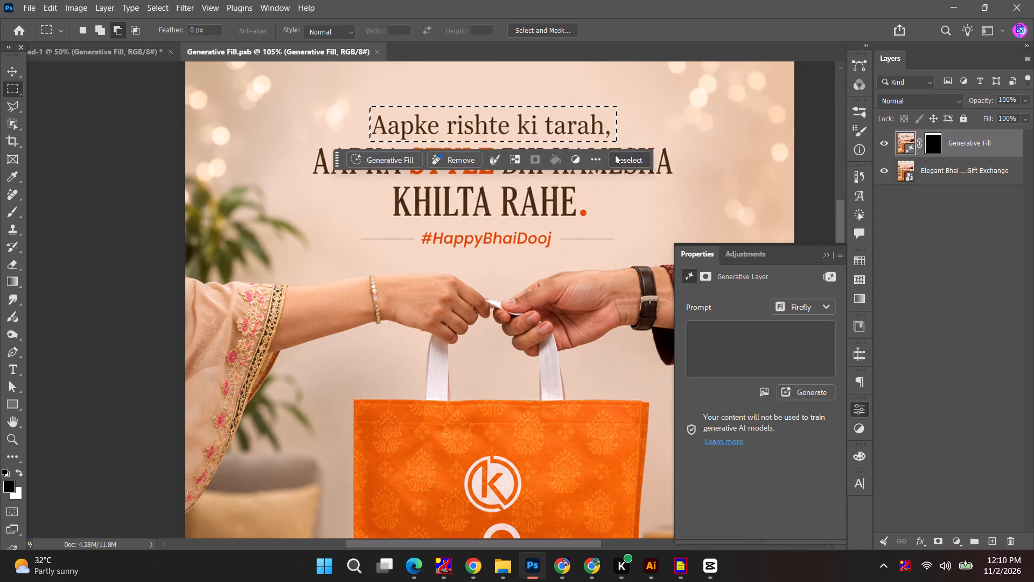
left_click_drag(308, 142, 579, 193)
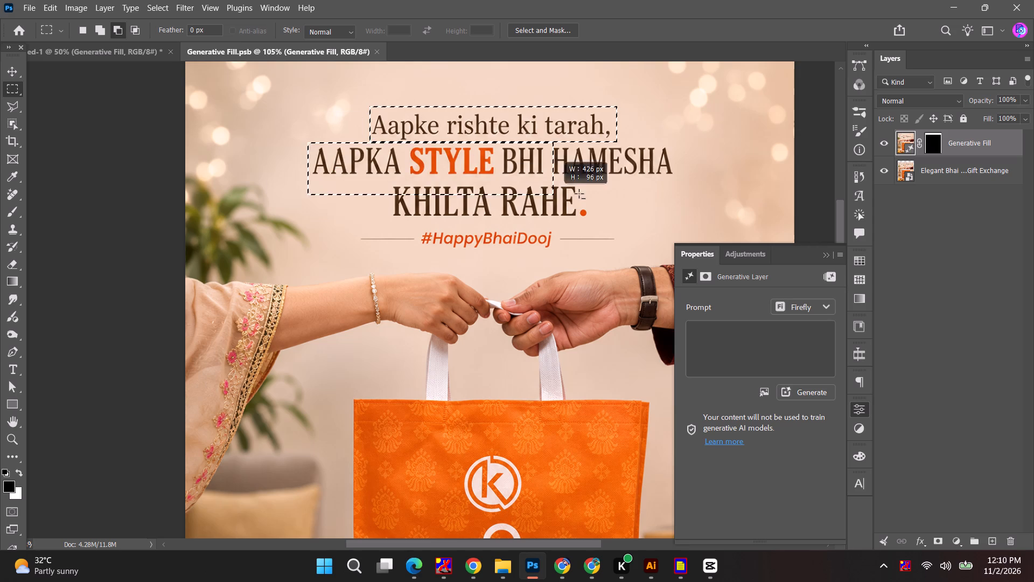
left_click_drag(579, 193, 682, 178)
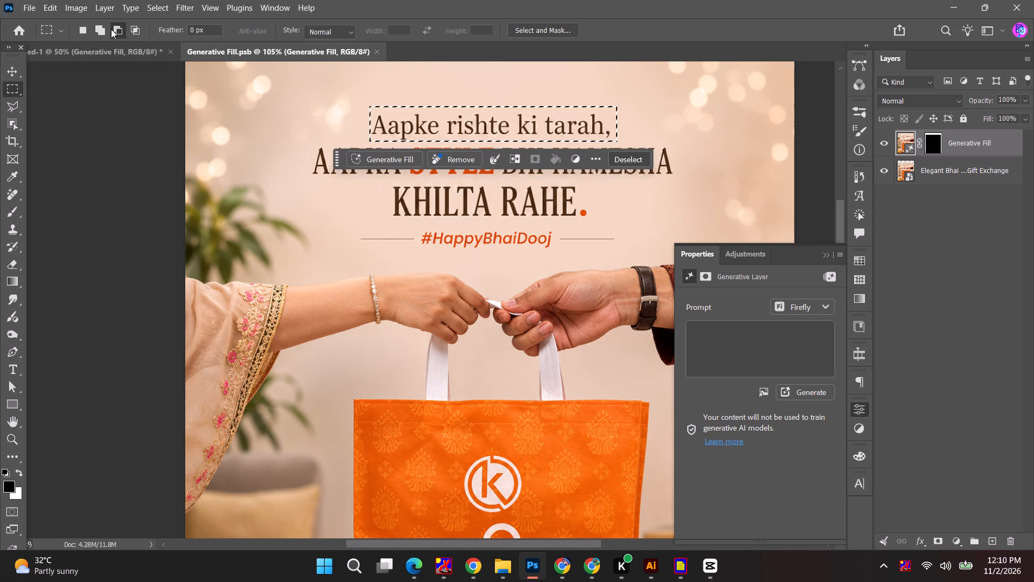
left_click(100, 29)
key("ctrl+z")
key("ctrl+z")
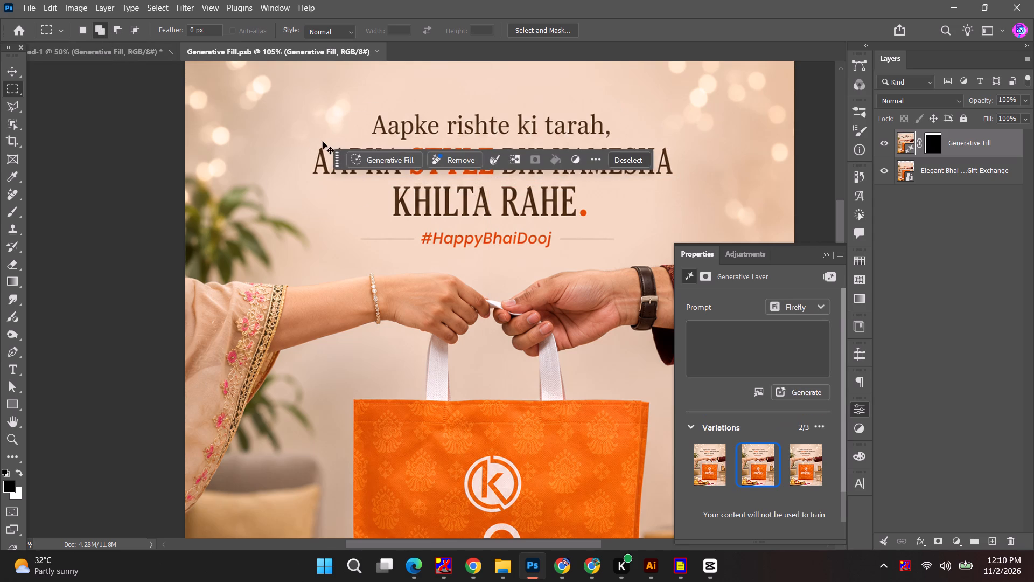
Select all three headline lines and the #HappyBhaiDooj line, and erase them using Generative Fill with the prompt "remove".
left_click_drag(367, 106, 567, 154)
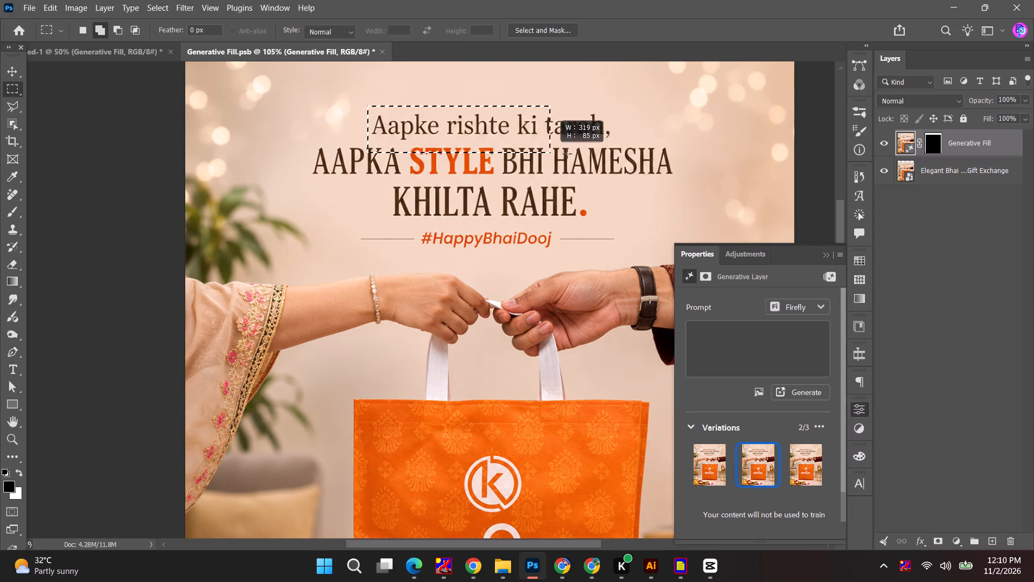
left_click_drag(567, 154, 616, 231)
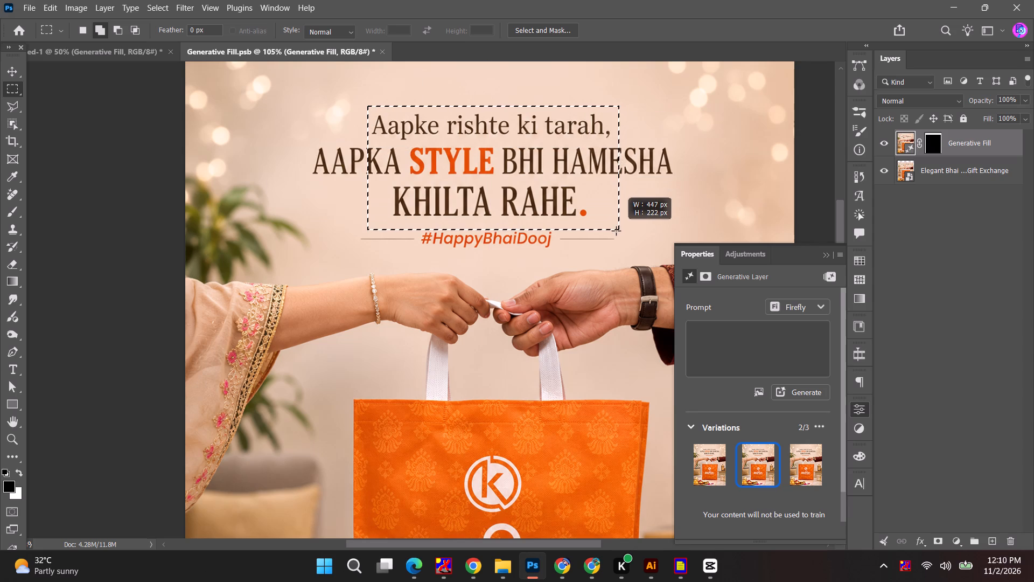
left_click_drag(616, 231, 615, 242)
left_click_drag(348, 230, 389, 245)
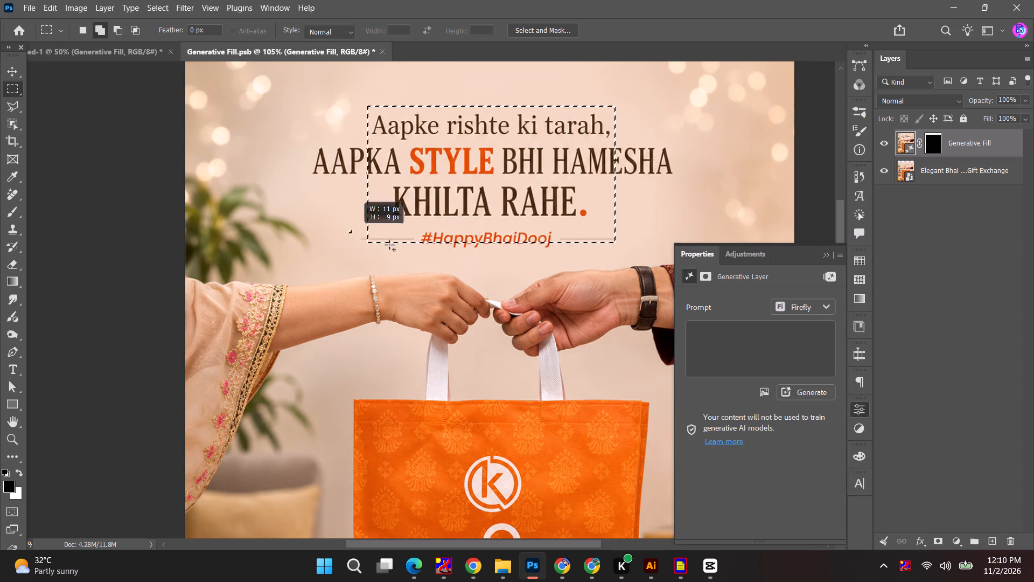
left_click_drag(389, 245, 624, 252)
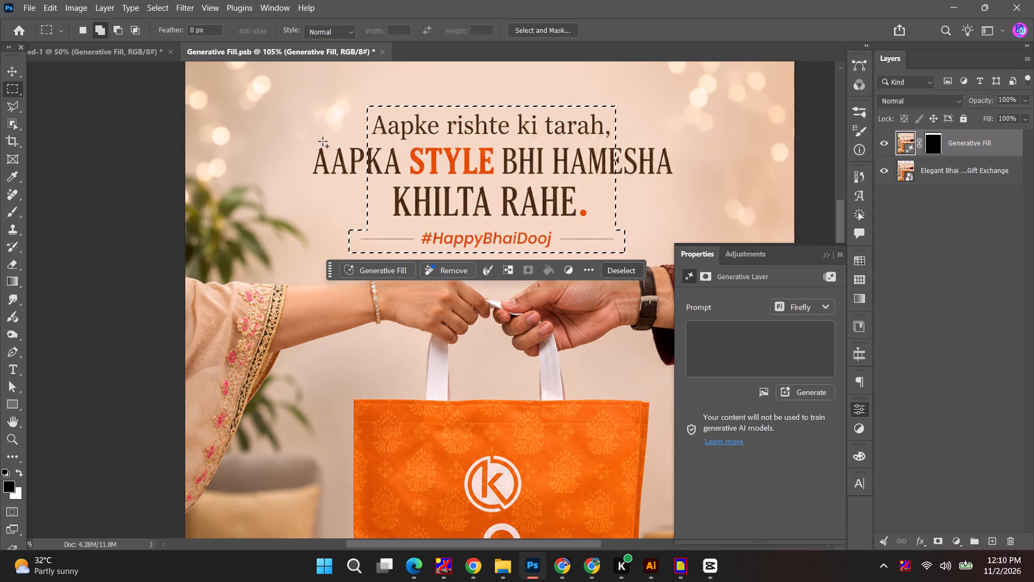
left_click_drag(302, 144, 678, 183)
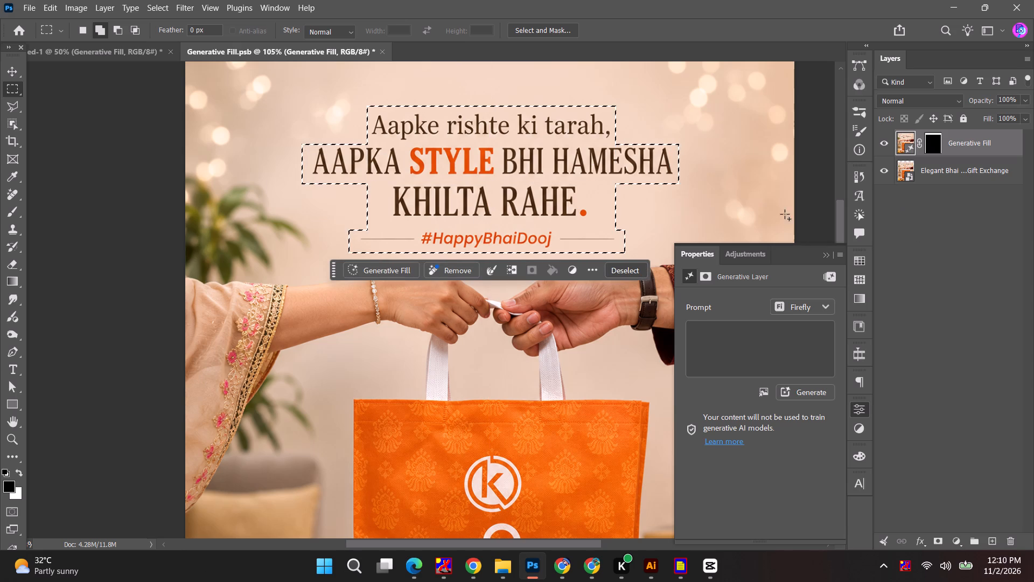
left_click(366, 269)
type("remove")
key("Return")
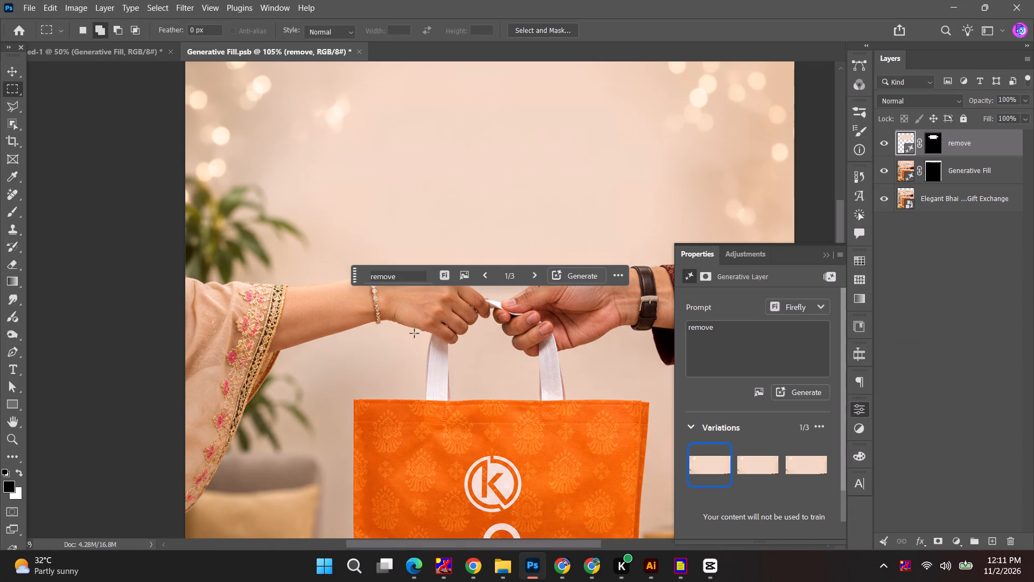
Activate the Polygonal Lasso tool and select the Generative Fill and Elegant Bhai Dooj Gift Exchange layers together.
left_click(12, 108)
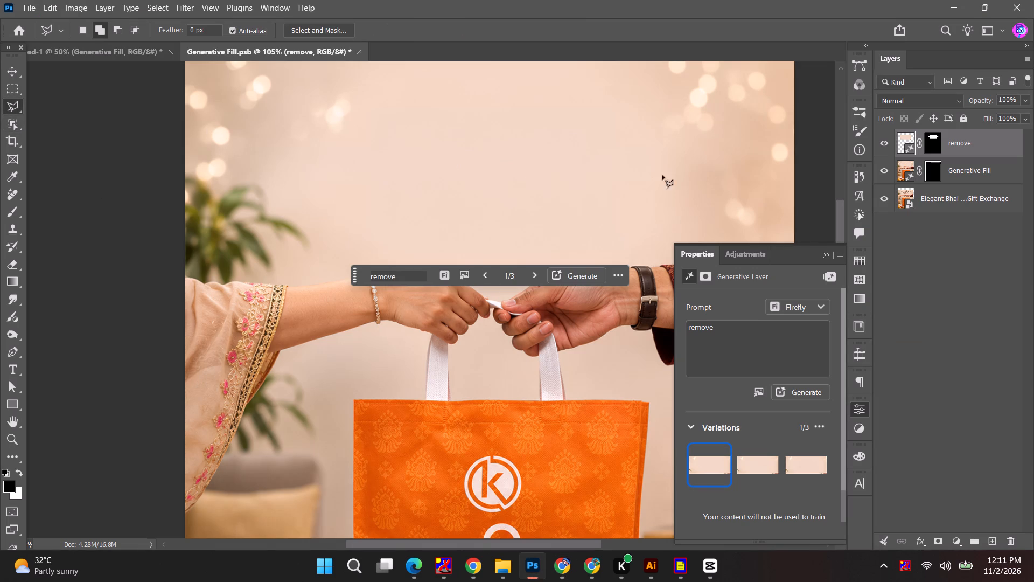
left_click(968, 178)
left_click(960, 207, "ctrl")
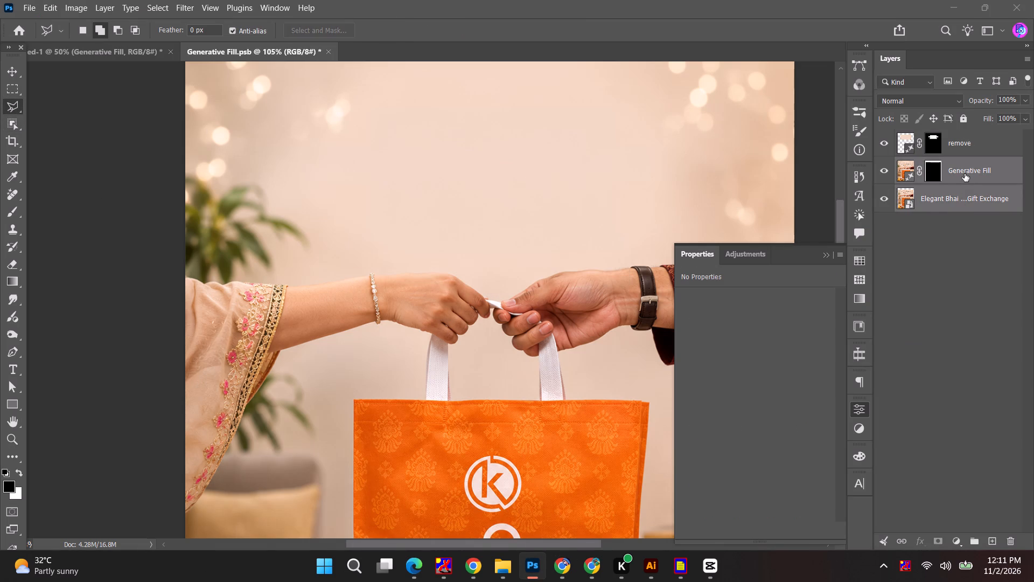
Convert the Generative Fill and Elegant Bhai Dooj Gift Exchange layers beneath the remove layer into one smart object.
right_click(965, 174)
left_click(968, 451)
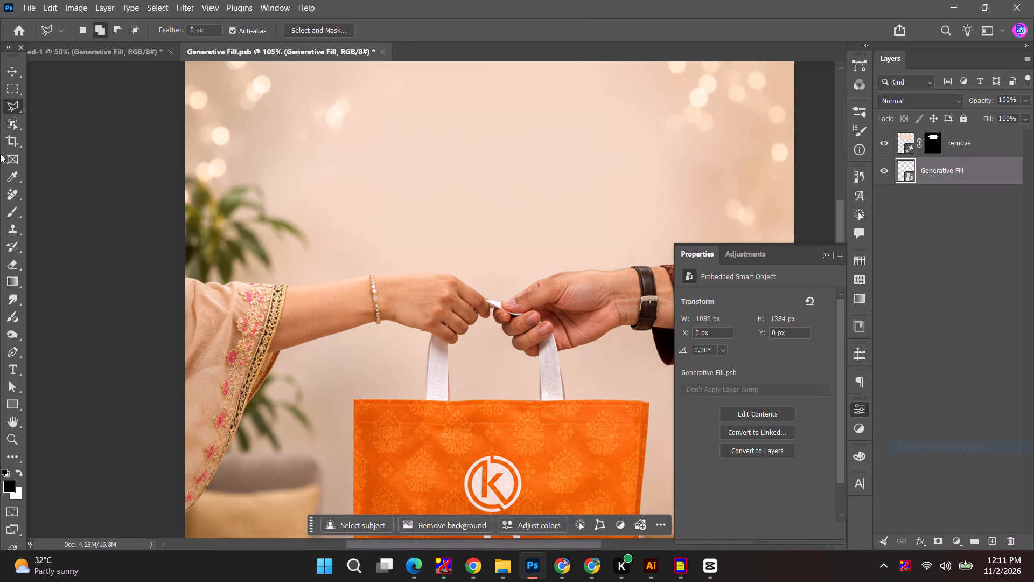
Outline the man's lower fingertips and the adjoining bag handle with the Polygonal Lasso, and run Generative Fill without a prompt.
left_click(10, 108)
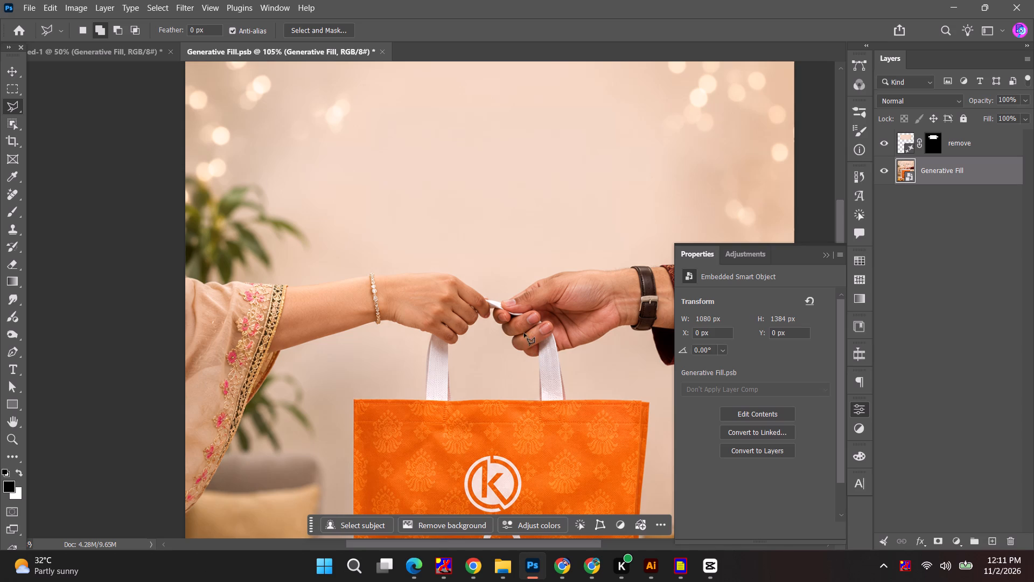
left_click(512, 338)
left_click(548, 317)
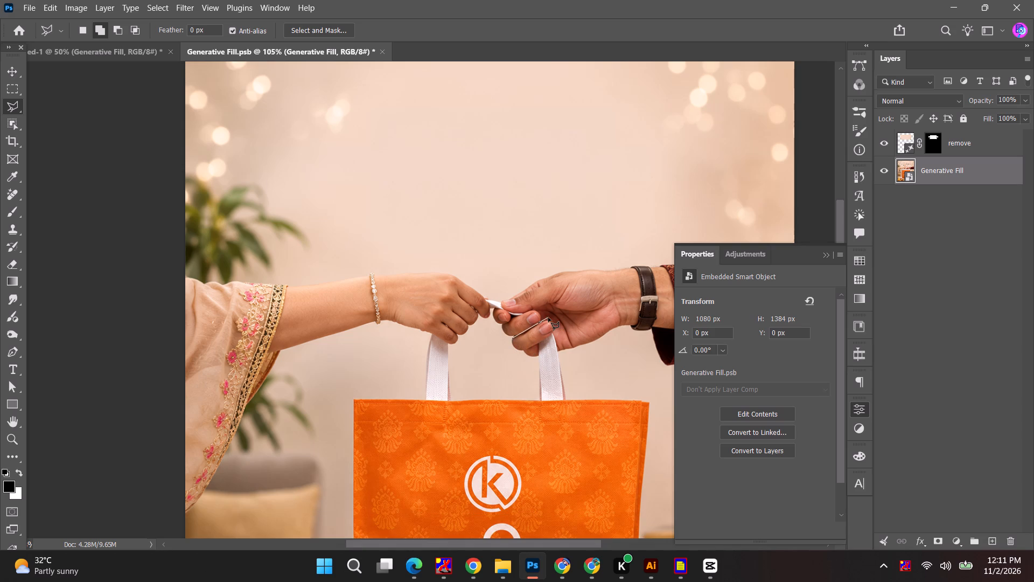
left_click(572, 340)
left_click(563, 364)
left_click(514, 362)
double_click(509, 342)
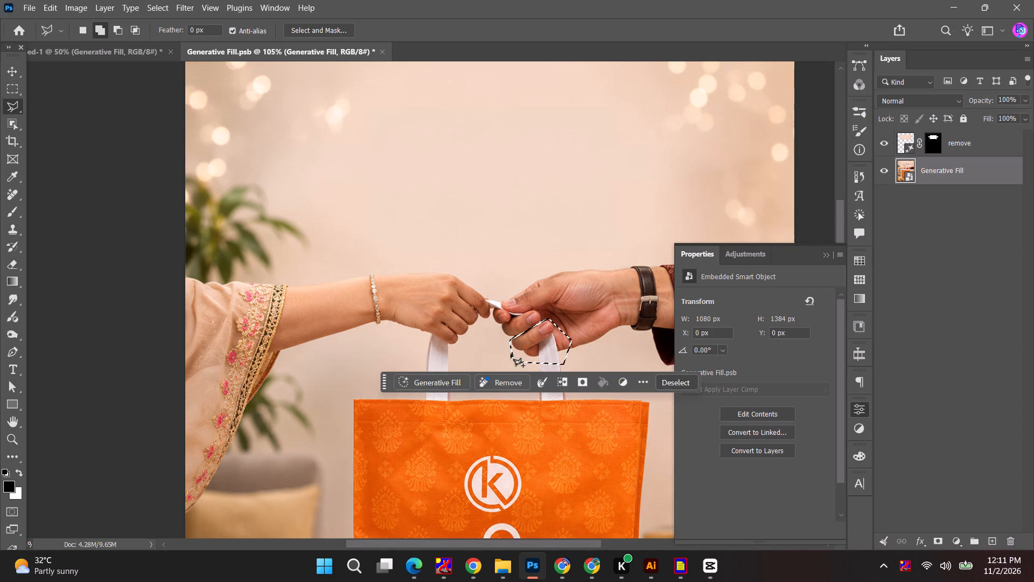
left_click(447, 383)
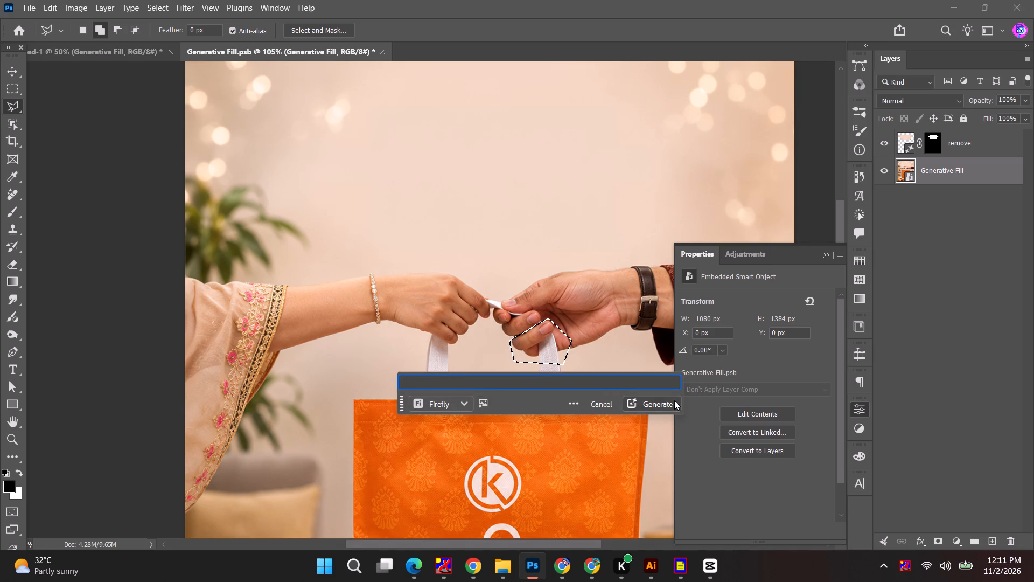
left_click(673, 399)
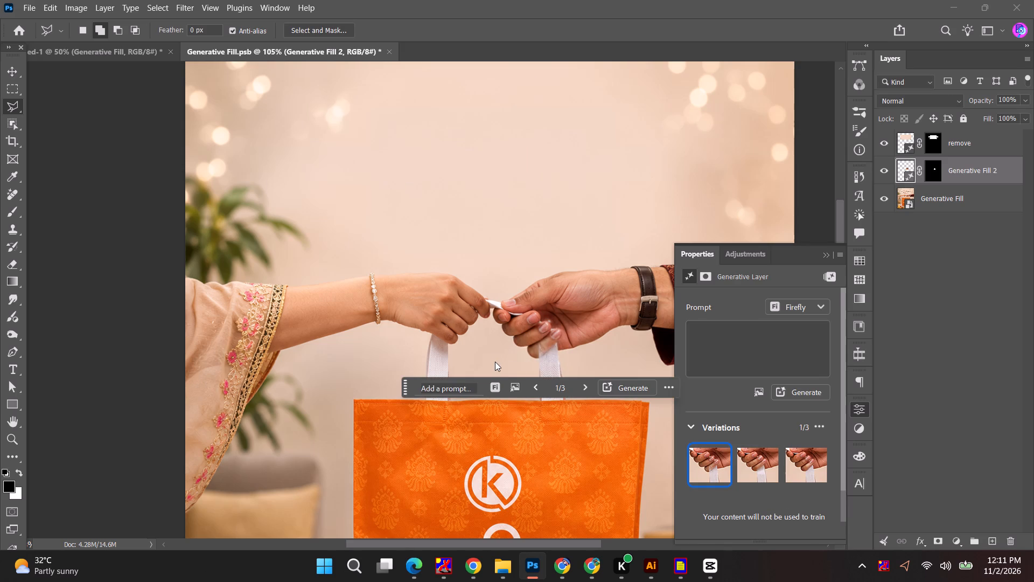
Compare the generated finger variations and keep the second of the three.
left_click(755, 466)
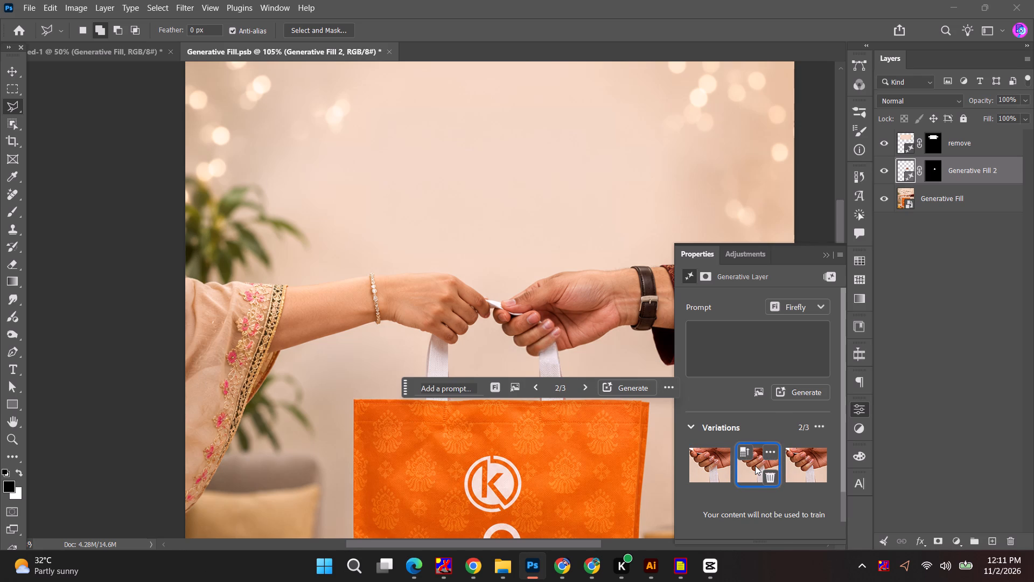
left_click(799, 471)
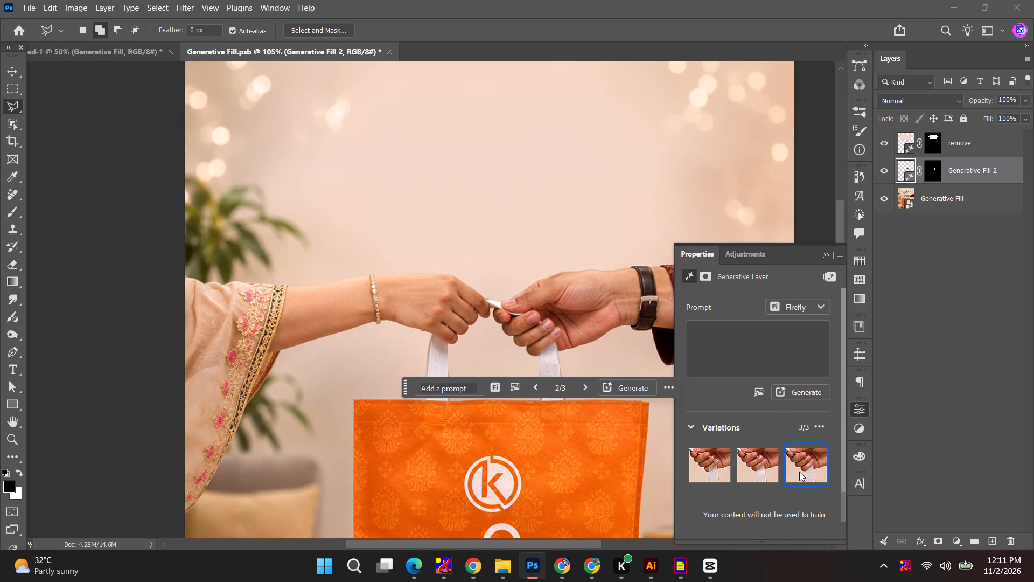
left_click(756, 470)
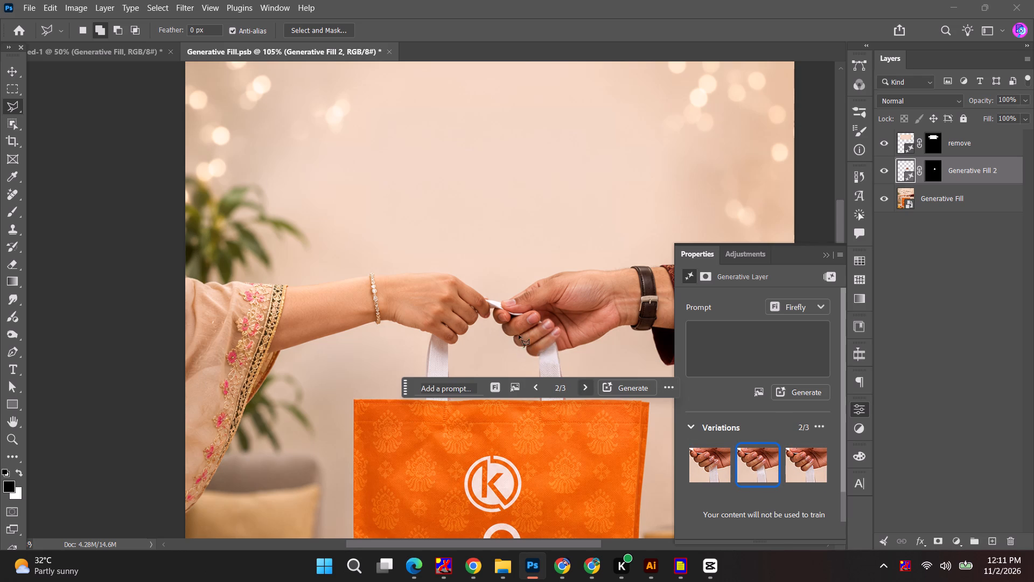
left_click(825, 254)
Deselect the layer and toggle the Generative Fill 2 layer's visibility to compare the hand before and after the retouch.
scroll(564, 248, "down", 6, "alt")
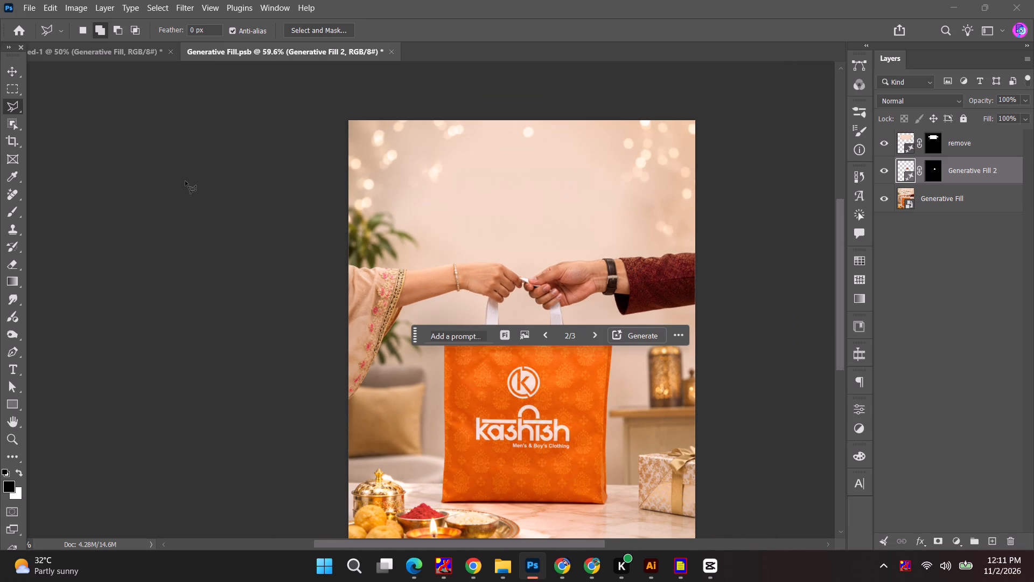
left_click(17, 63)
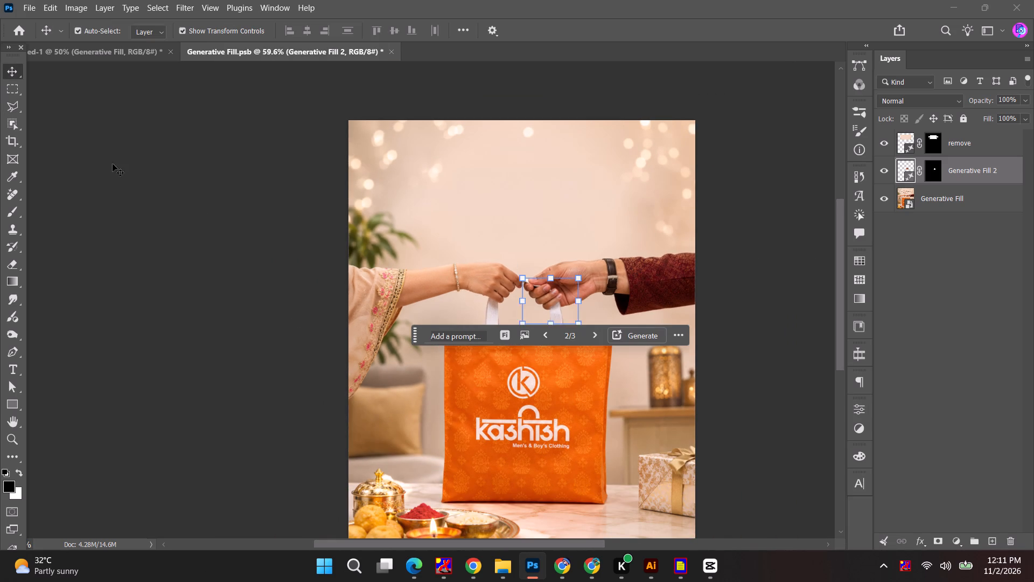
left_click(176, 212)
left_click(720, 321)
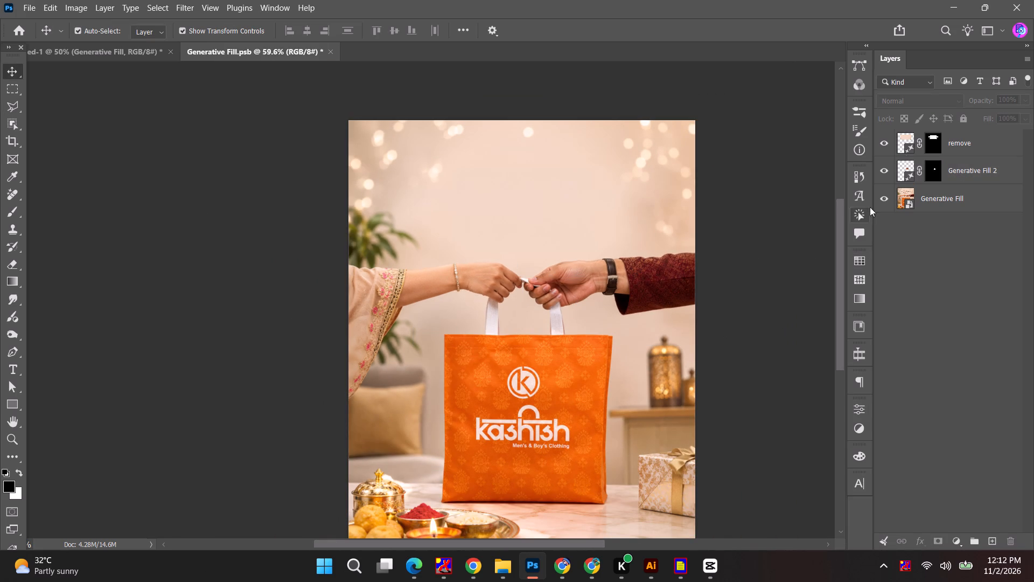
left_click(886, 170)
left_click(886, 170)
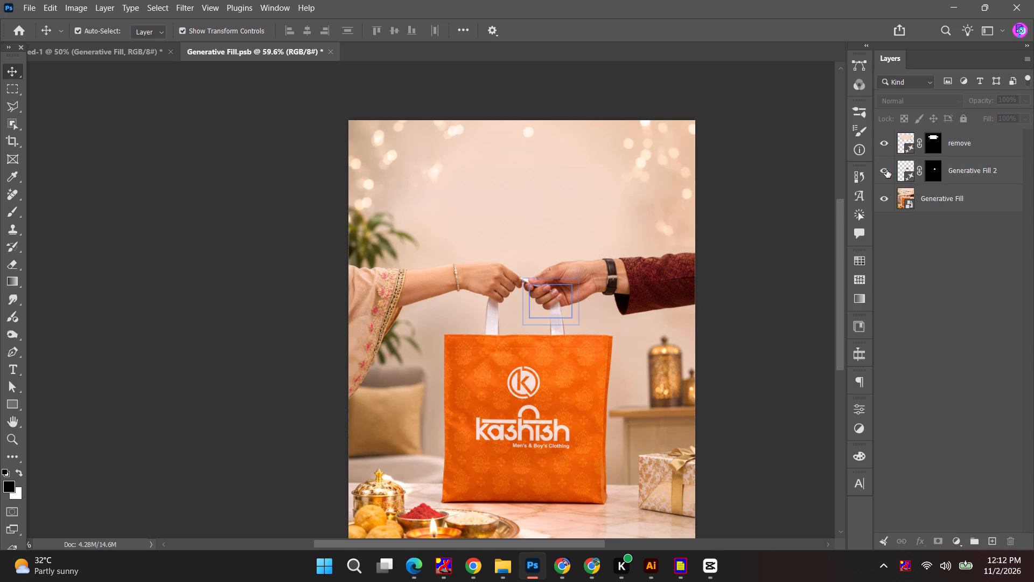
left_click(886, 170)
left_click(886, 170)
left_click(886, 170)
left_click(886, 170)
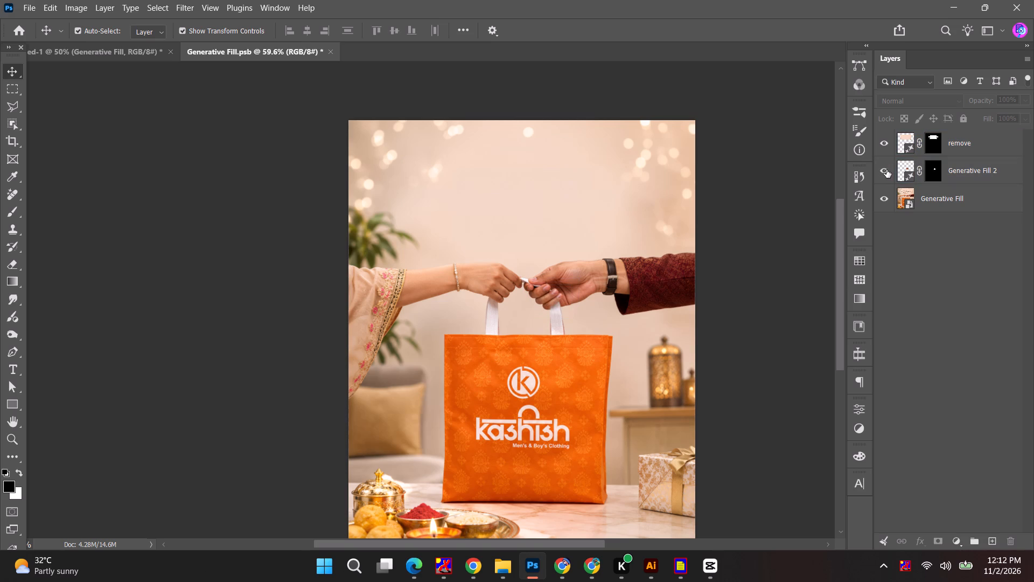
left_click(886, 170)
left_click(886, 170)
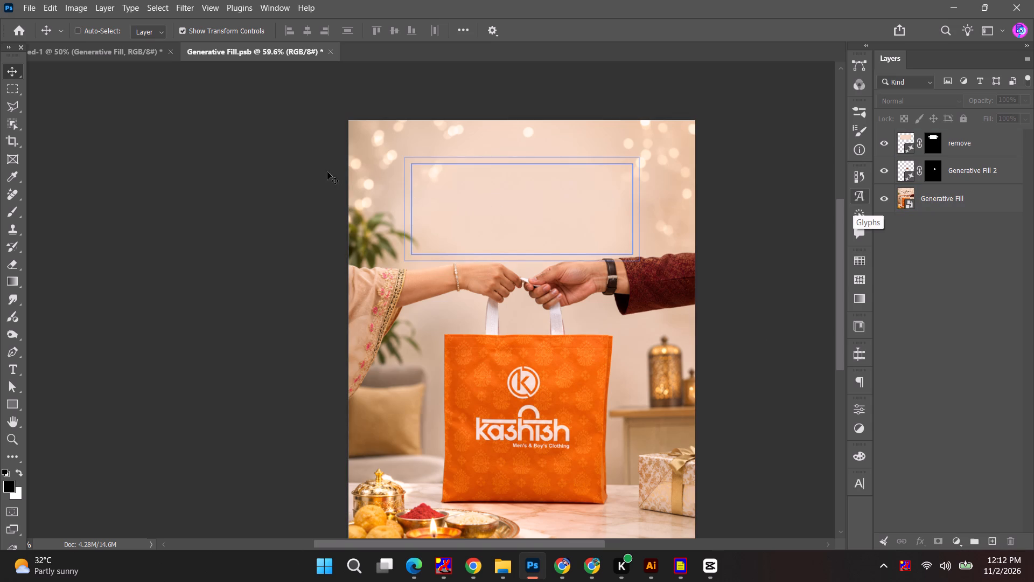
Save the smart object's contents and return to the main Untitled-1 document.
key("ctrl+s")
left_click(82, 52)
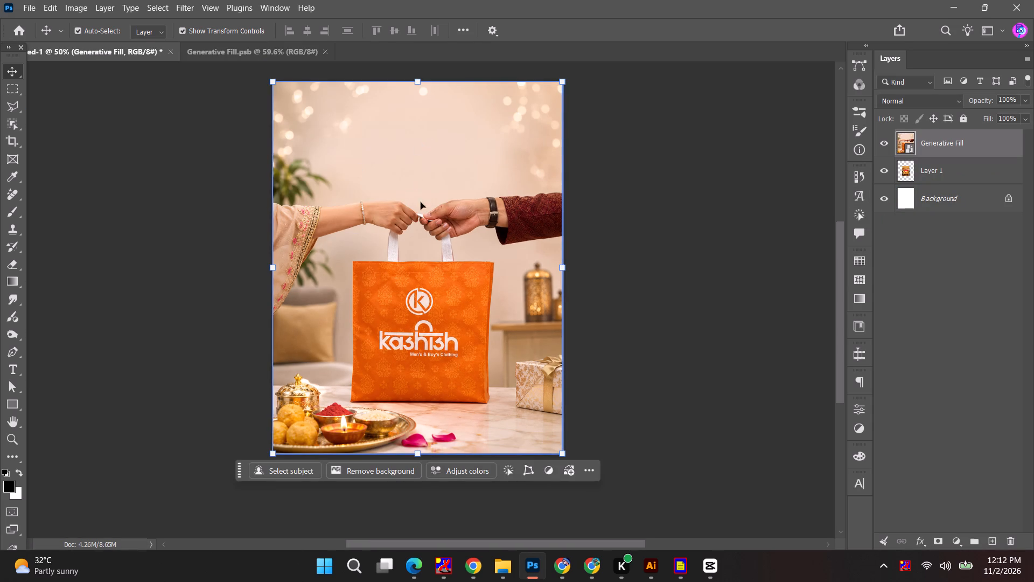
Switch to the Downloads File Explorer window, open the Paresh folder, and look through its client folders.
key("alt+Tab")
left_click(704, 180, "alt")
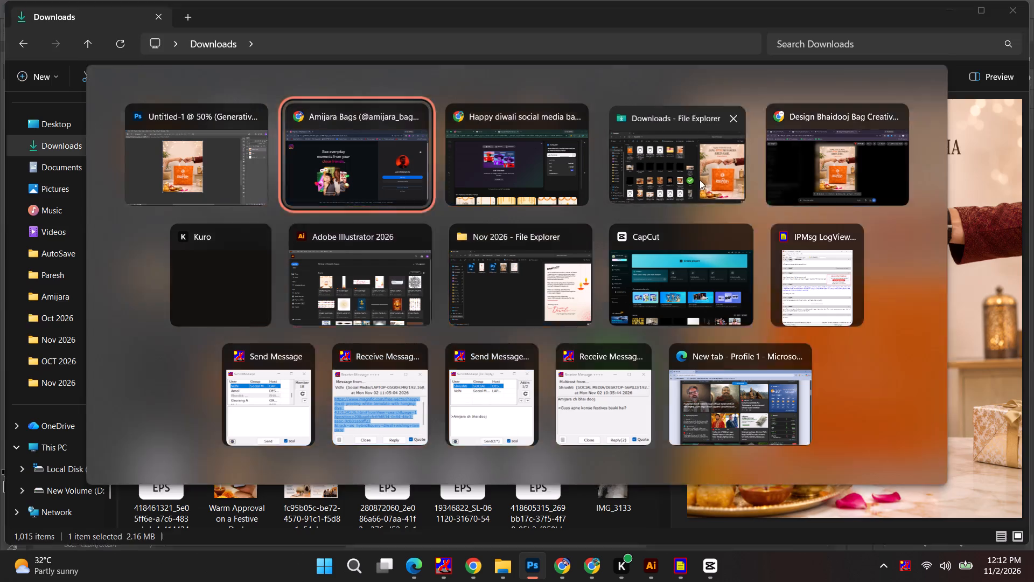
left_click(54, 280)
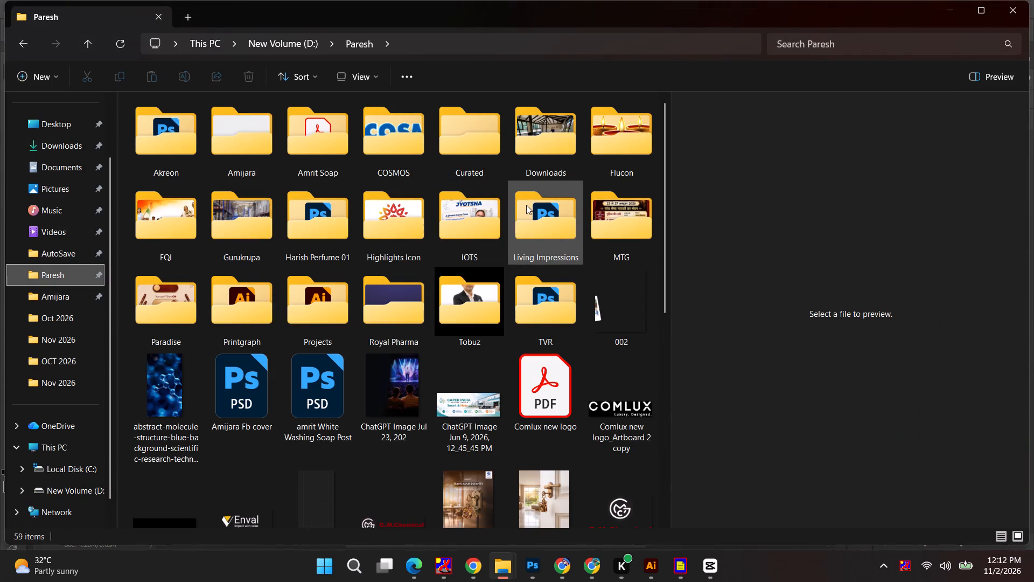
left_click(536, 210)
left_click(509, 315)
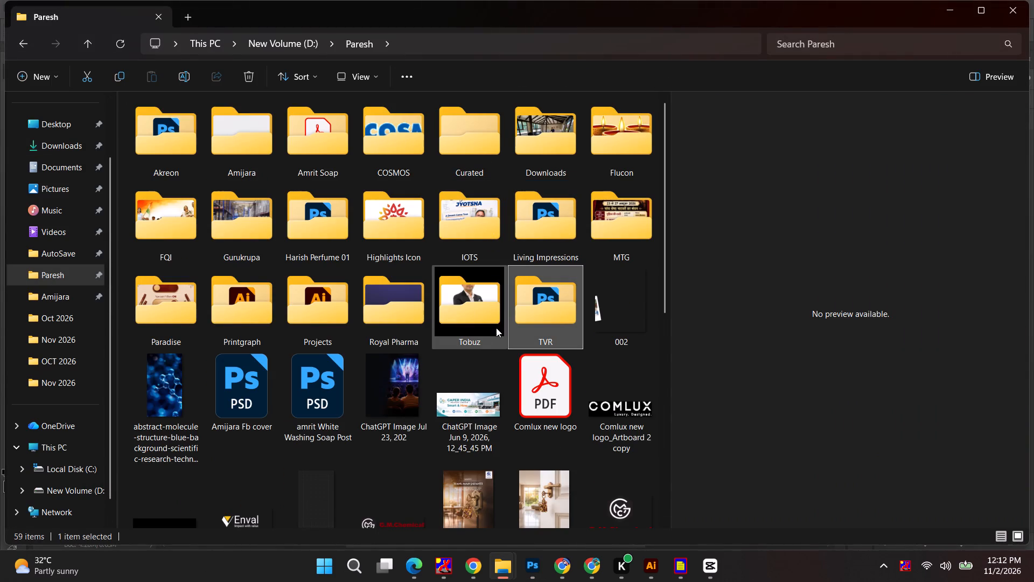
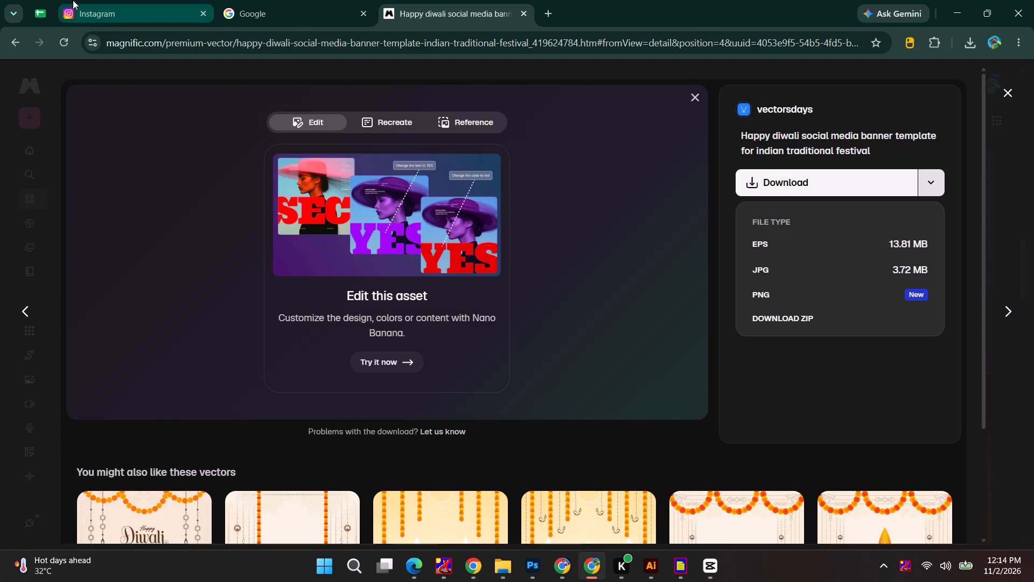
Copy "Kuch rishte waqt ke saath aur mazboot hote hain." from the Amijara Bags row of the November 2026 sheet and return to Photoshop.
left_click(73, 0)
left_click(37, 0)
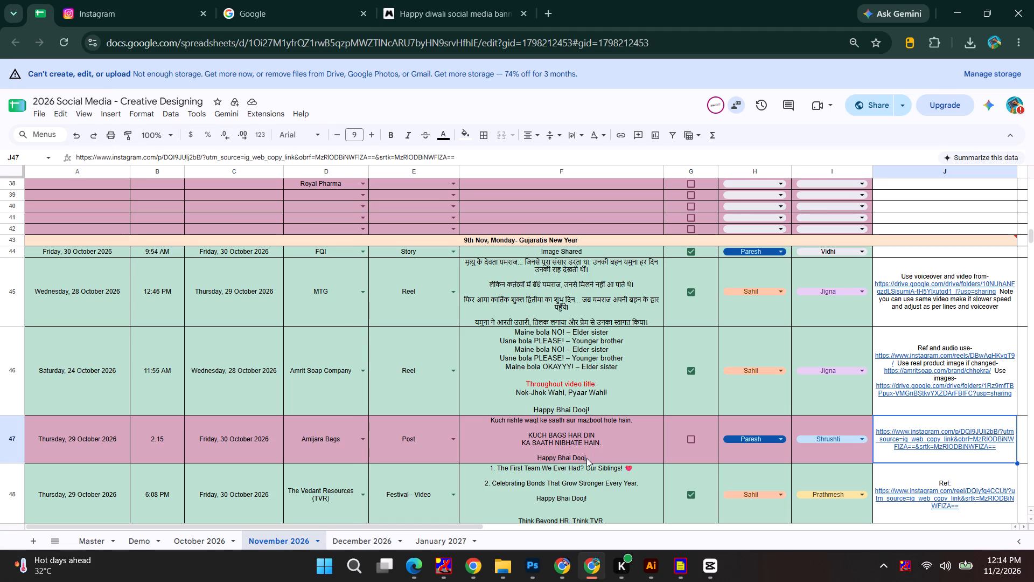
double_click(579, 446)
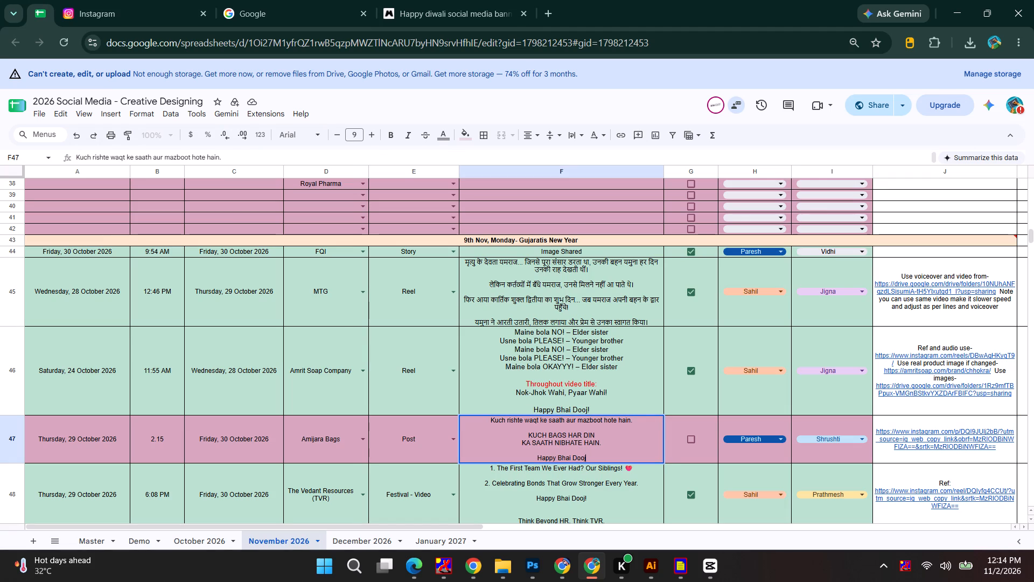
left_click_drag(490, 421, 639, 423)
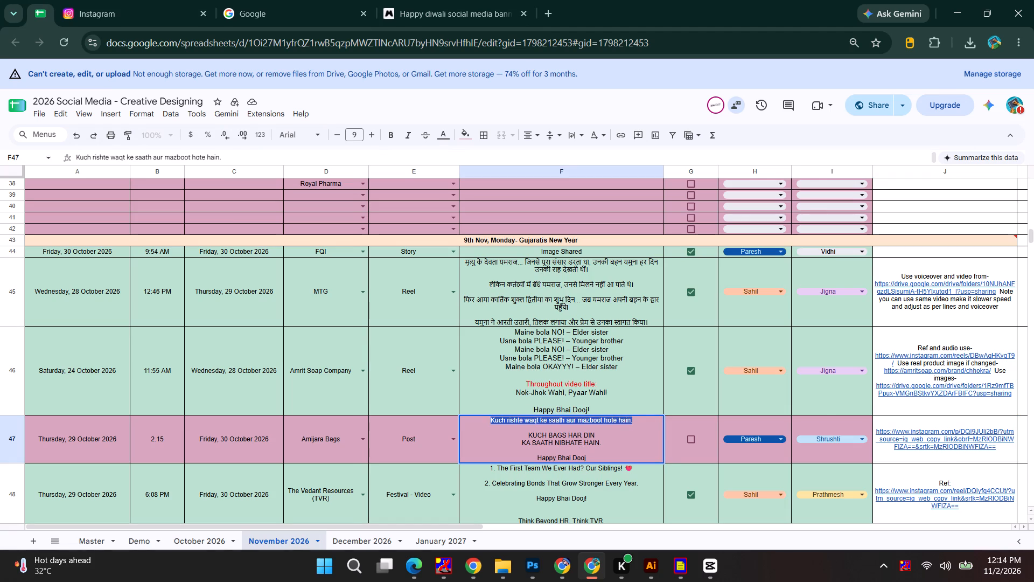
key("ctrl+c")
key("alt+Tab")
key("alt+Tab")
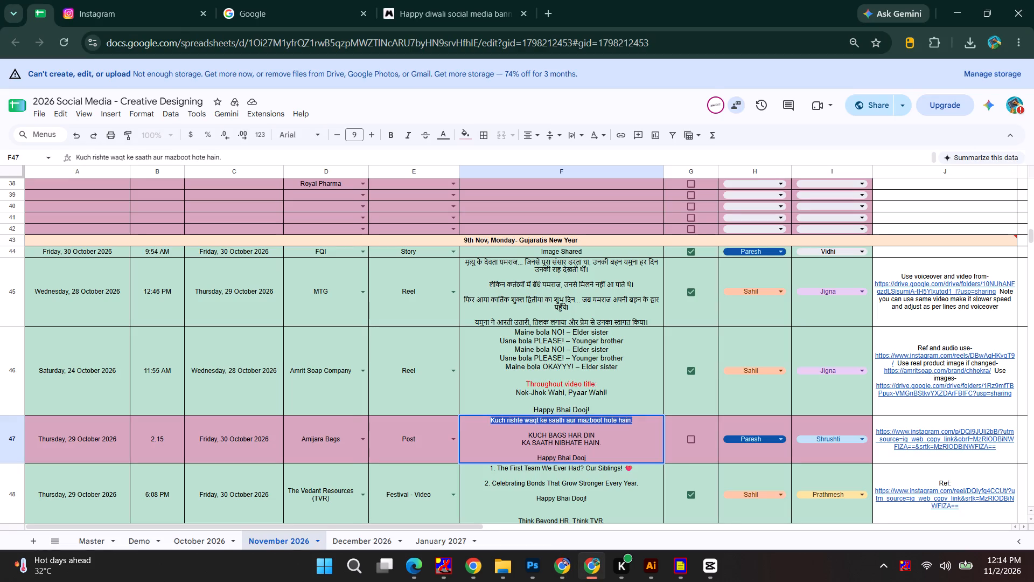
key("alt+Tab")
left_click(491, 182, "alt")
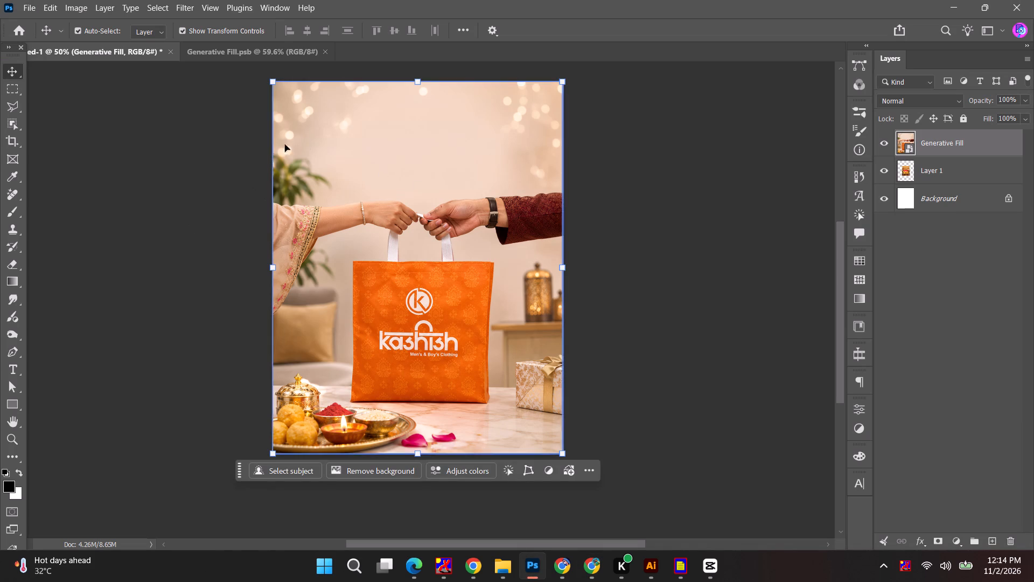
Scale the Generative Fill layer proportionally to about 91.3% and move it down to the canvas's bottom edge, leaving space above.
left_click(11, 367)
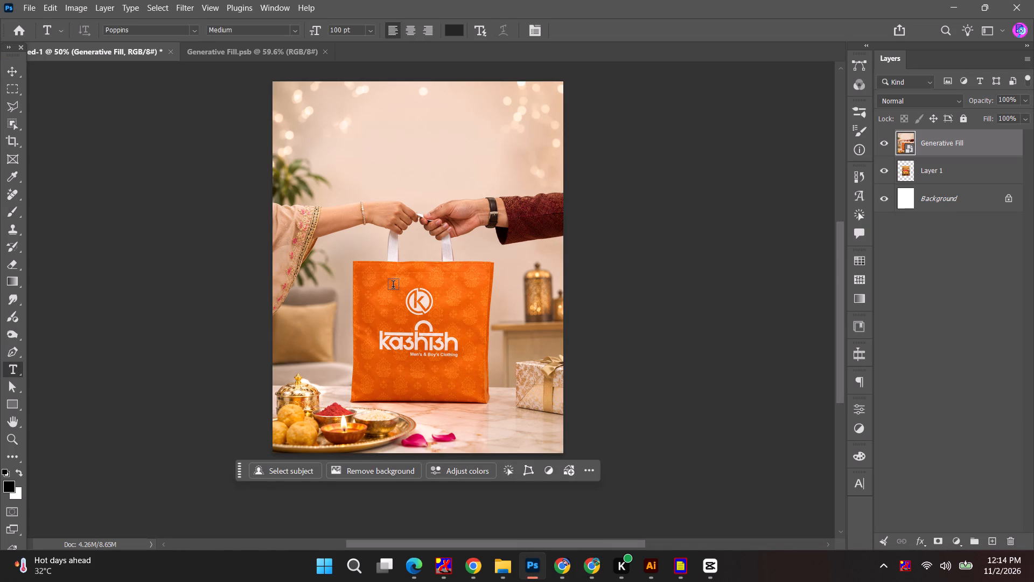
left_click(18, 74)
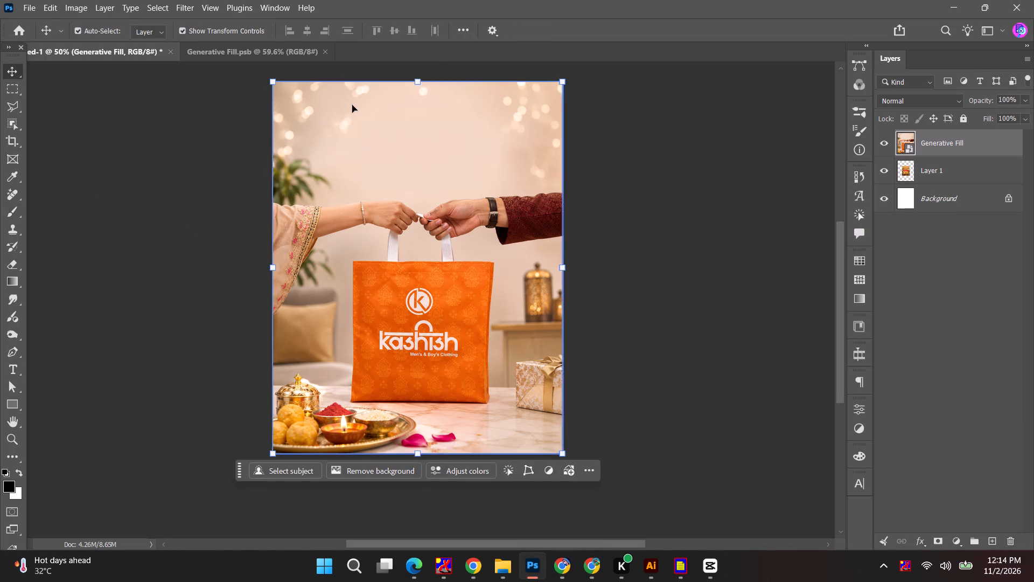
left_click_drag(415, 81, 415, 97, "alt+shift")
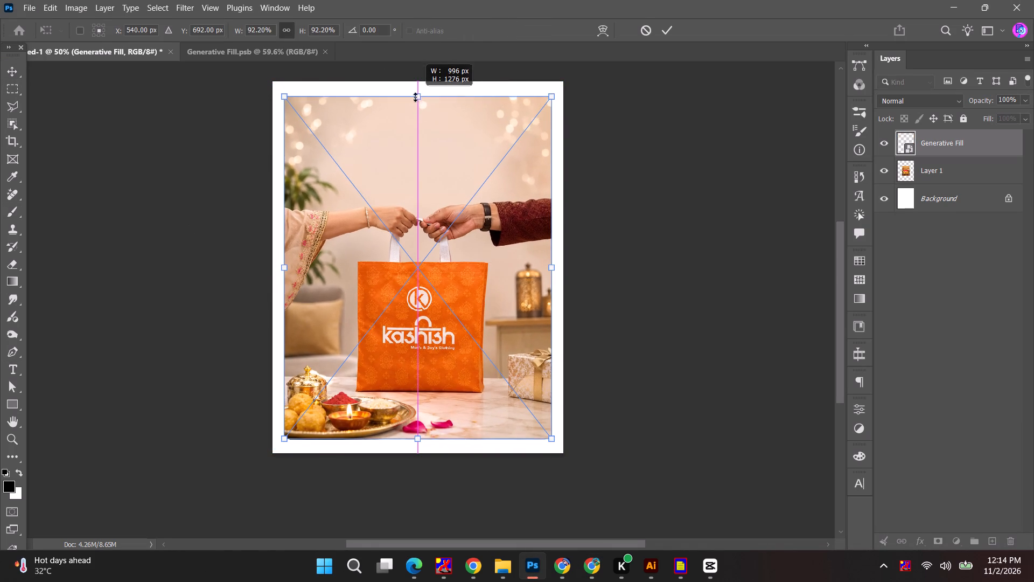
left_click_drag(415, 97, 415, 98, "alt+shift")
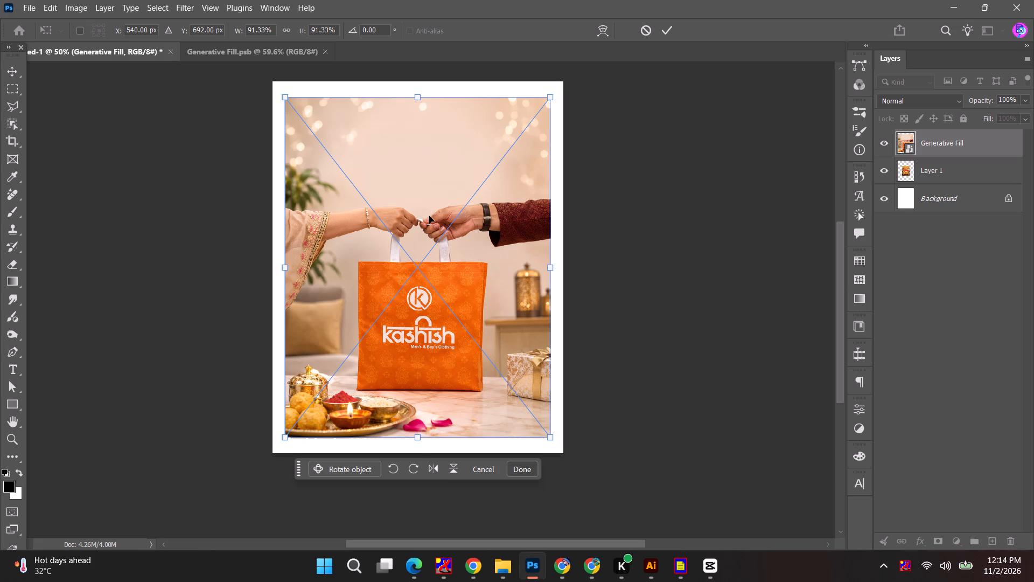
left_click_drag(436, 215, 435, 231)
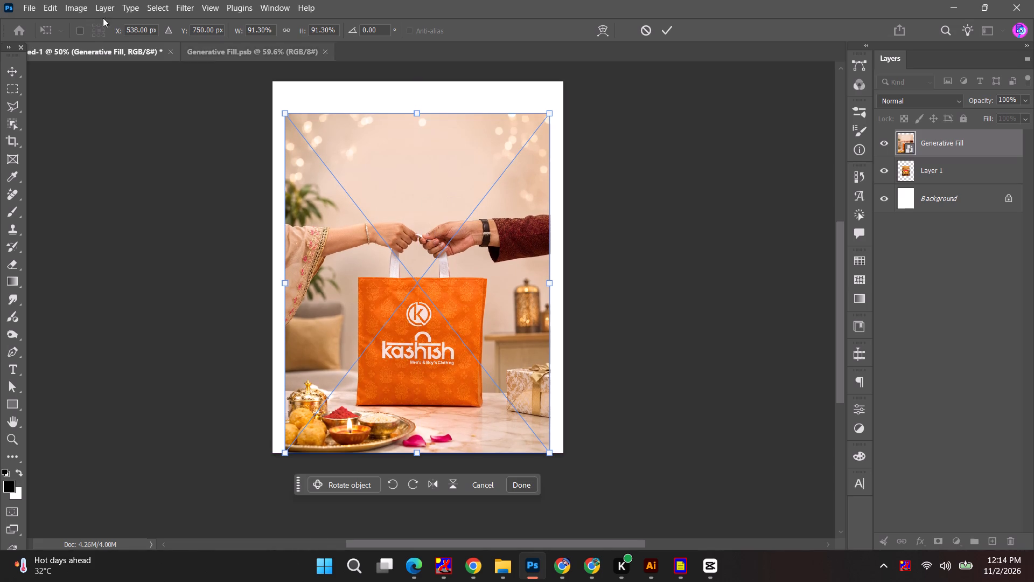
Select the white margins around the image by marqueeing the whole canvas and subtracting the area just inside the image's edges.
left_click(16, 91)
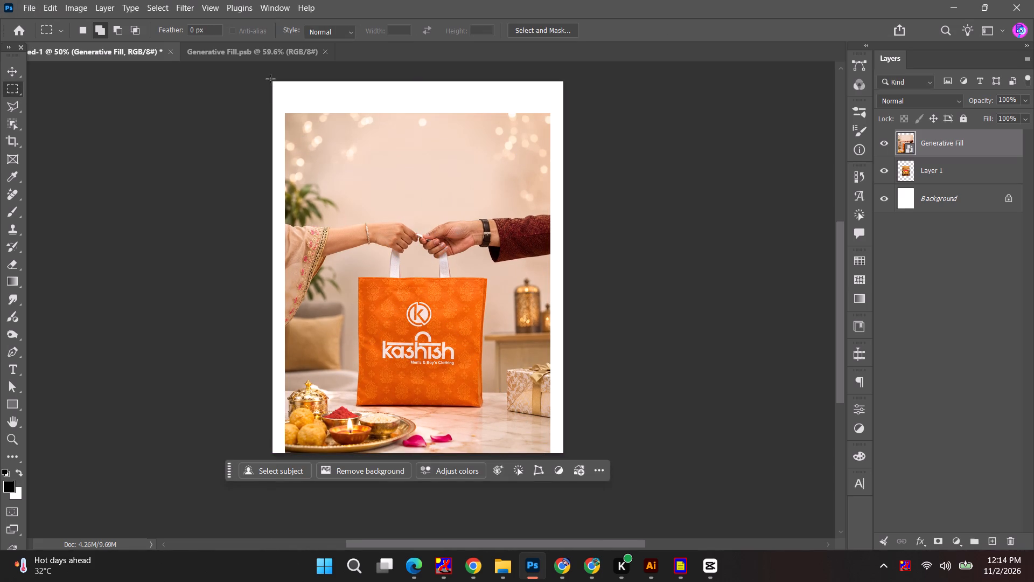
left_click_drag(270, 79, 580, 497)
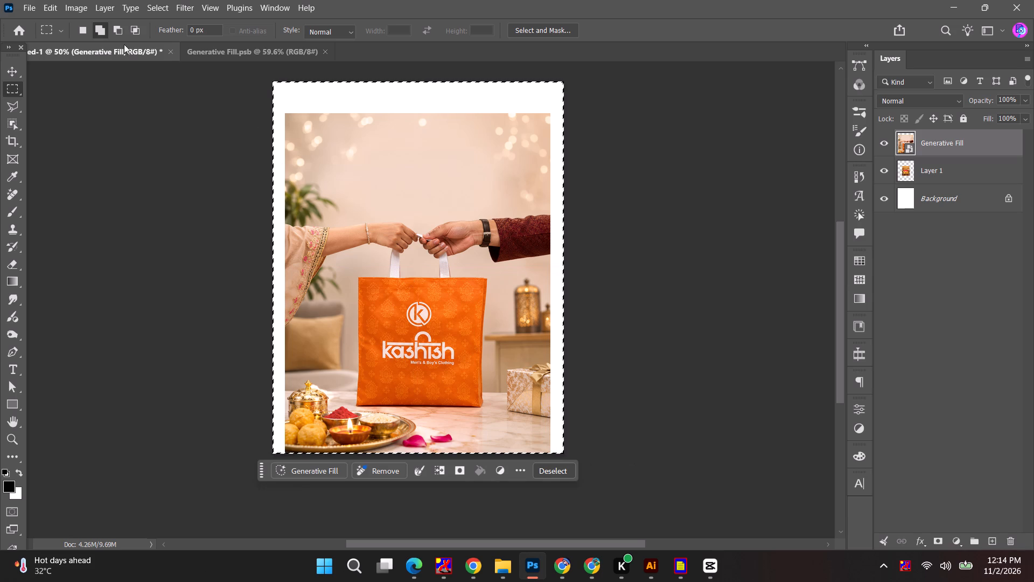
left_click(117, 30)
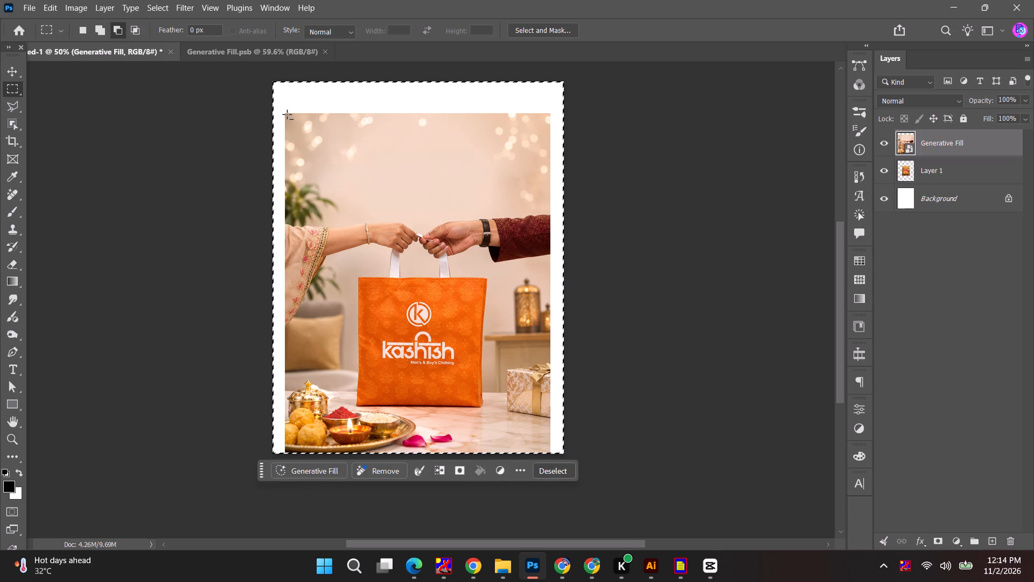
left_click_drag(286, 114, 548, 495)
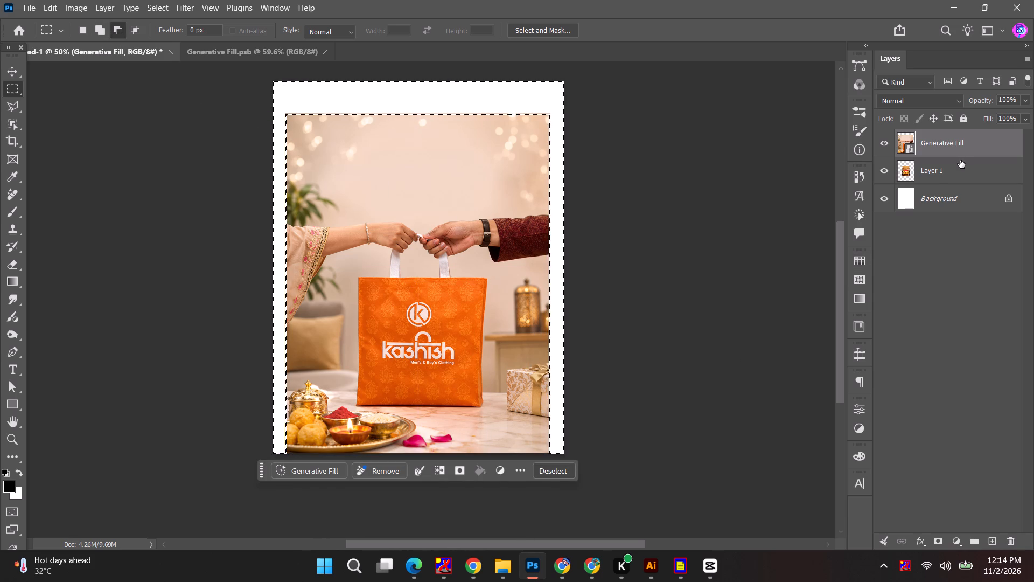
Extend the picture into the selected margins with Firefly Generative Fill and an empty prompt, and choose the second variation.
left_click(885, 170)
left_click(885, 170)
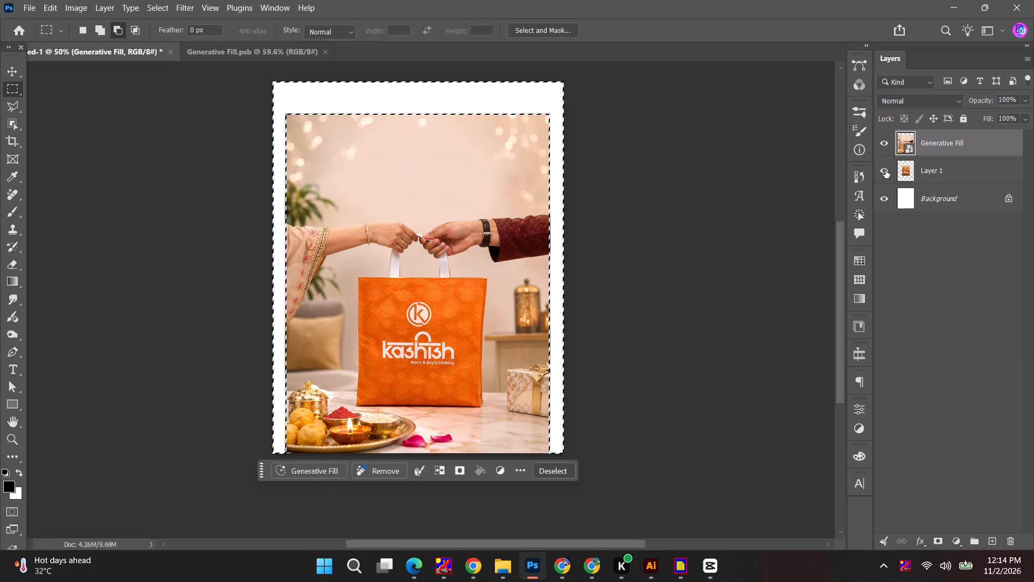
left_click(948, 151)
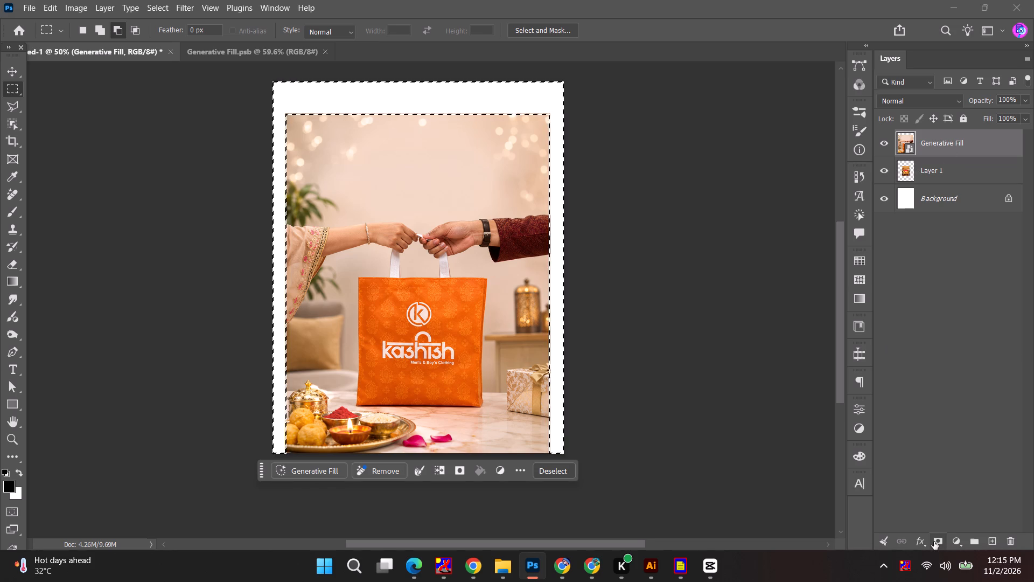
left_click(305, 469)
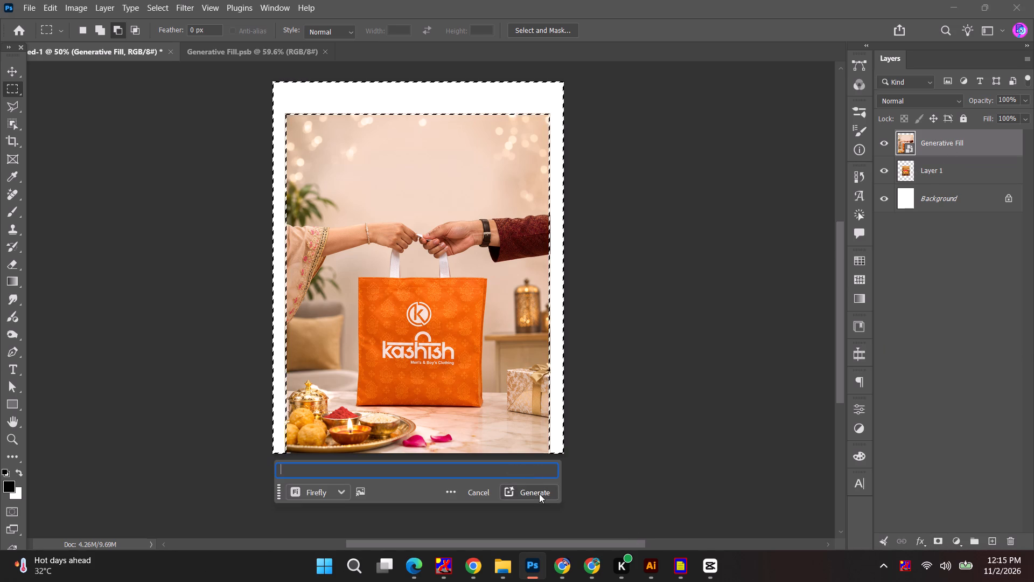
left_click(539, 494)
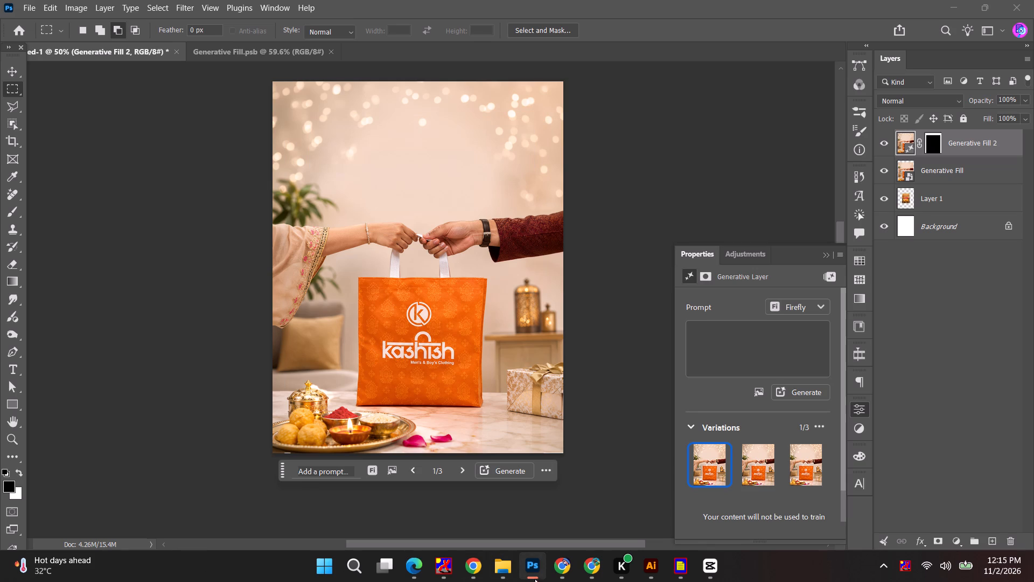
left_click(745, 473)
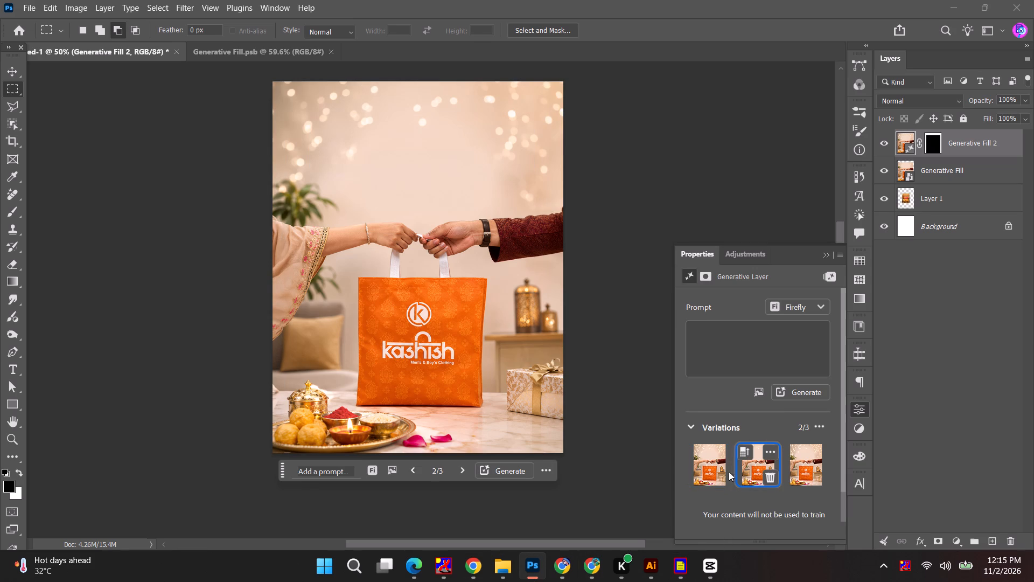
Convert the Generative Fill 2 and Generative Fill layers into one smart object.
left_click(938, 166, "ctrl")
right_click(938, 166)
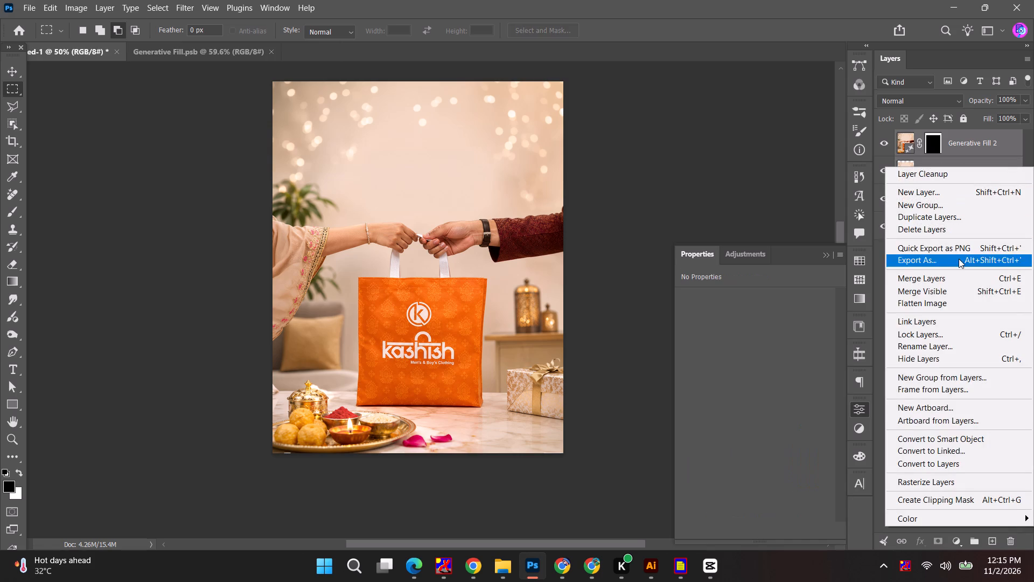
left_click(961, 439)
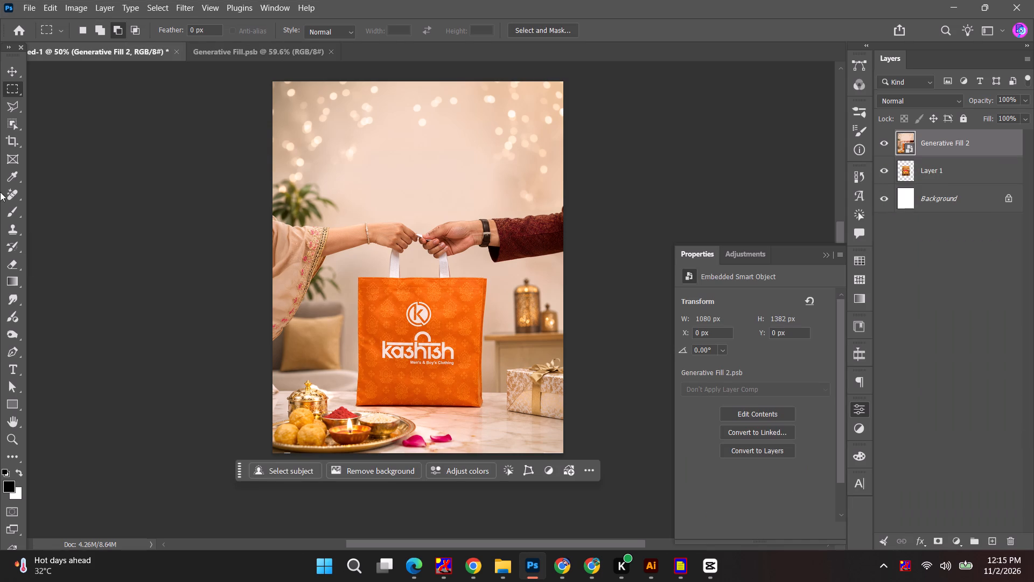
Outline the wall area with light spots above the hands using the Polygonal Lasso, and run Generative Fill with the prompt "remove".
left_click(14, 93)
left_click(17, 106)
left_click(365, 71)
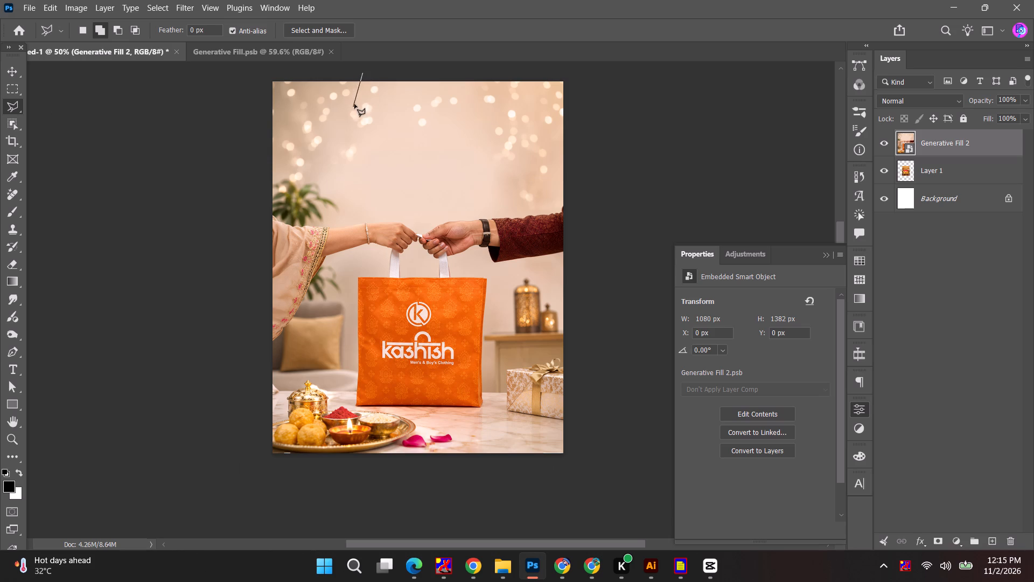
left_click(354, 102)
left_click(338, 114)
left_click(326, 168)
left_click(398, 177)
left_click(487, 158)
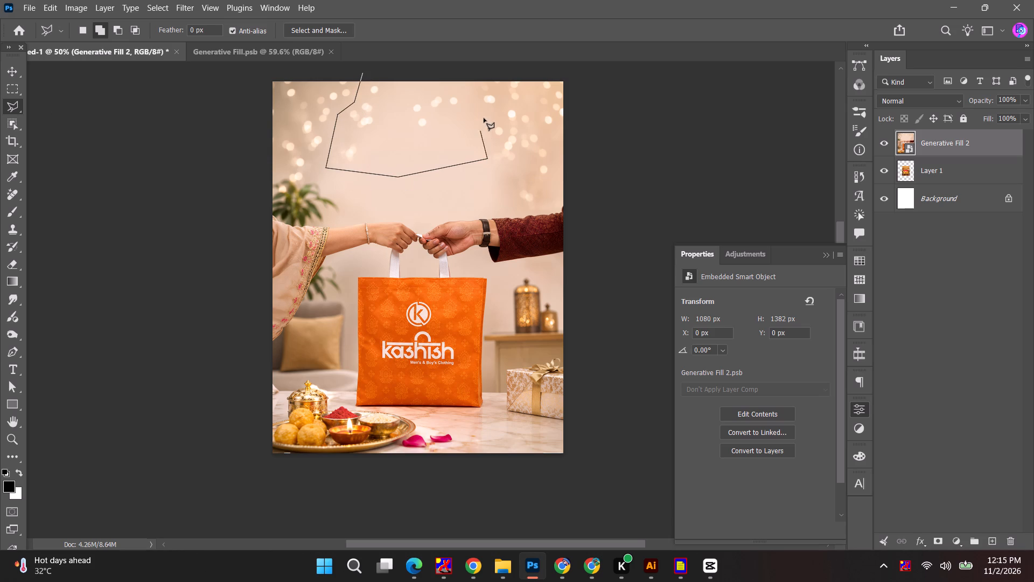
left_click(494, 113)
left_click(512, 108)
double_click(497, 68)
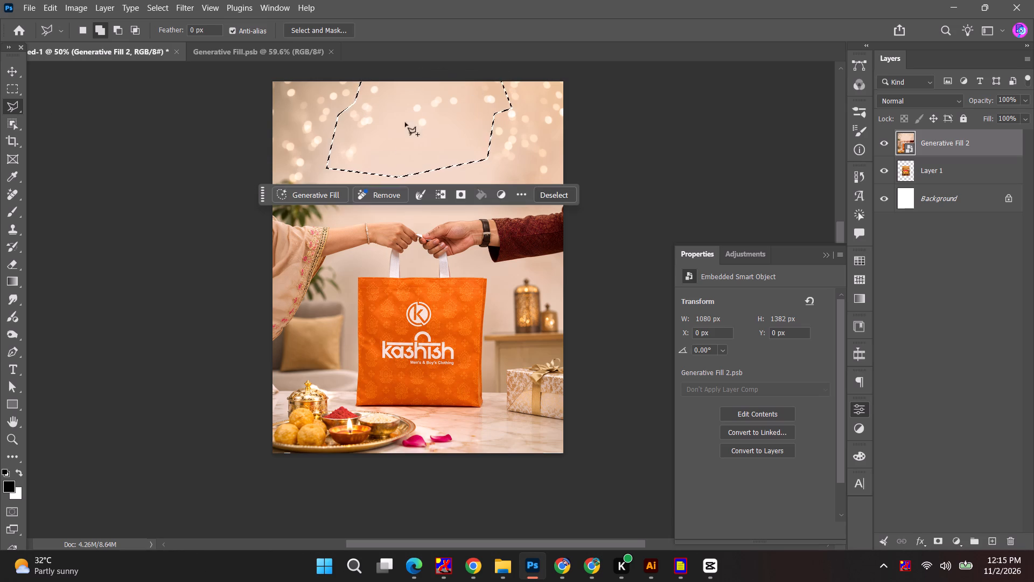
left_click(316, 192)
type("re")
type("move")
key("Return")
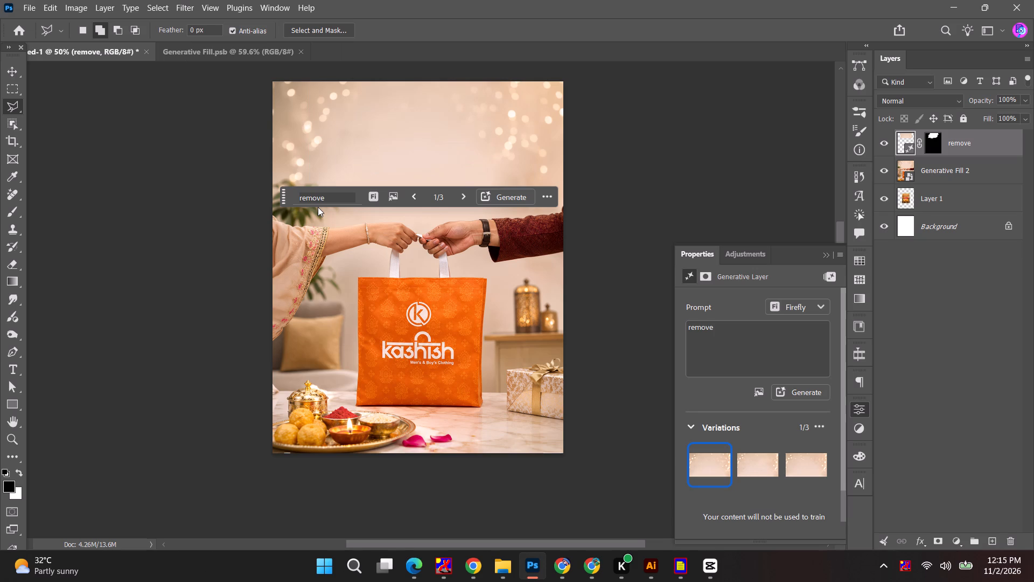
Convert the remove and Generative Fill 2 layers into one smart object.
left_click(980, 172, "ctrl")
right_click(979, 176)
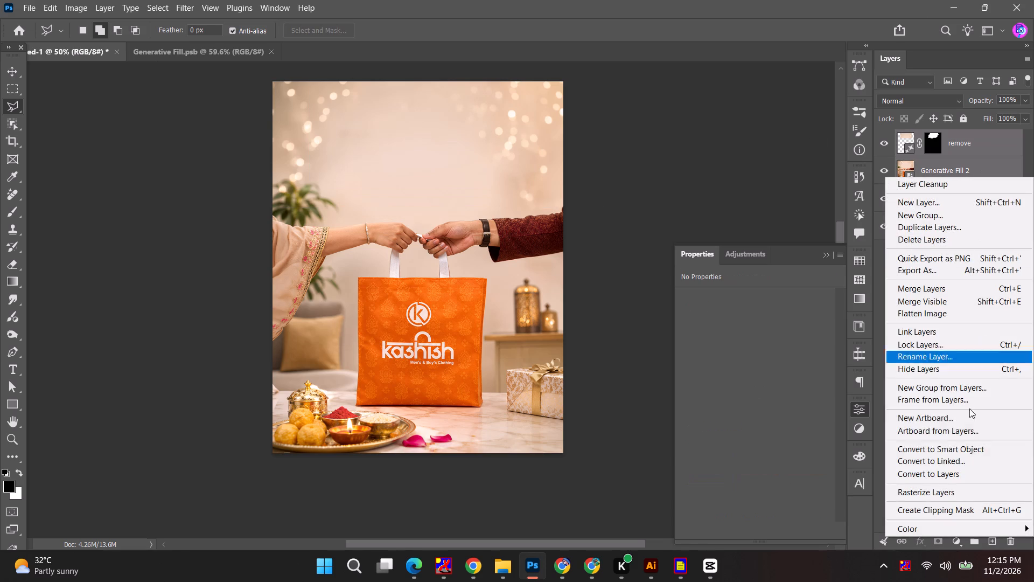
left_click(969, 446)
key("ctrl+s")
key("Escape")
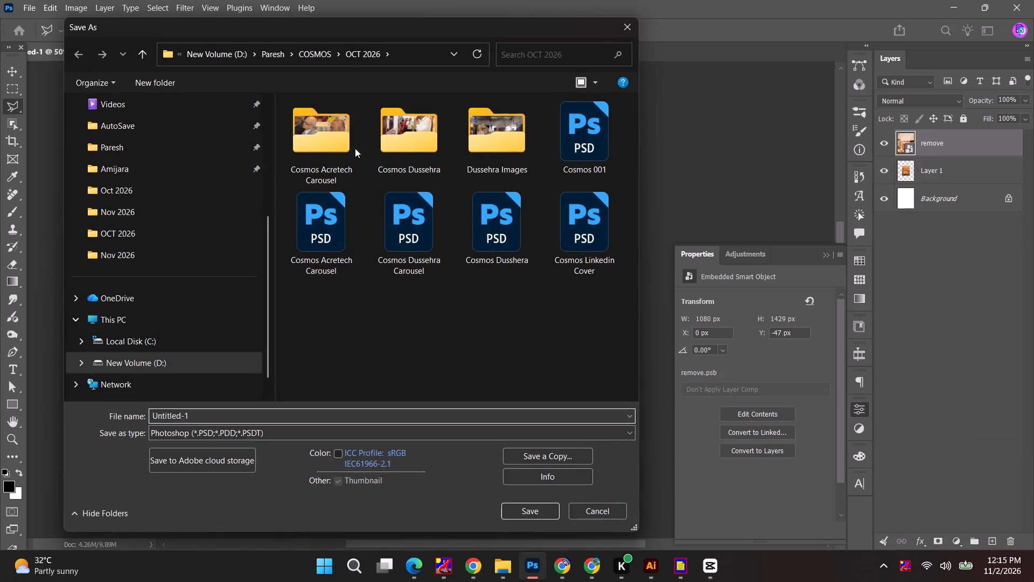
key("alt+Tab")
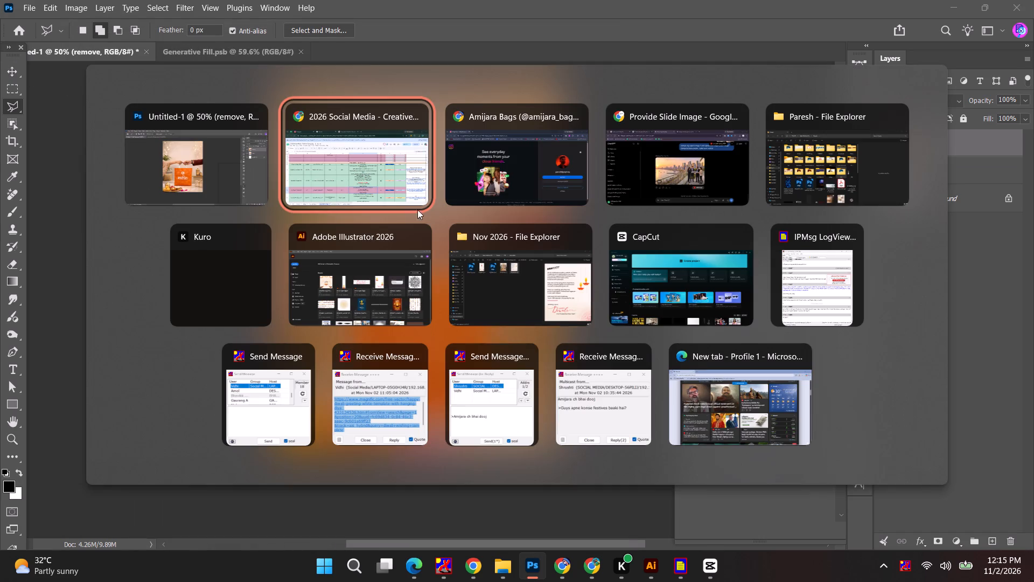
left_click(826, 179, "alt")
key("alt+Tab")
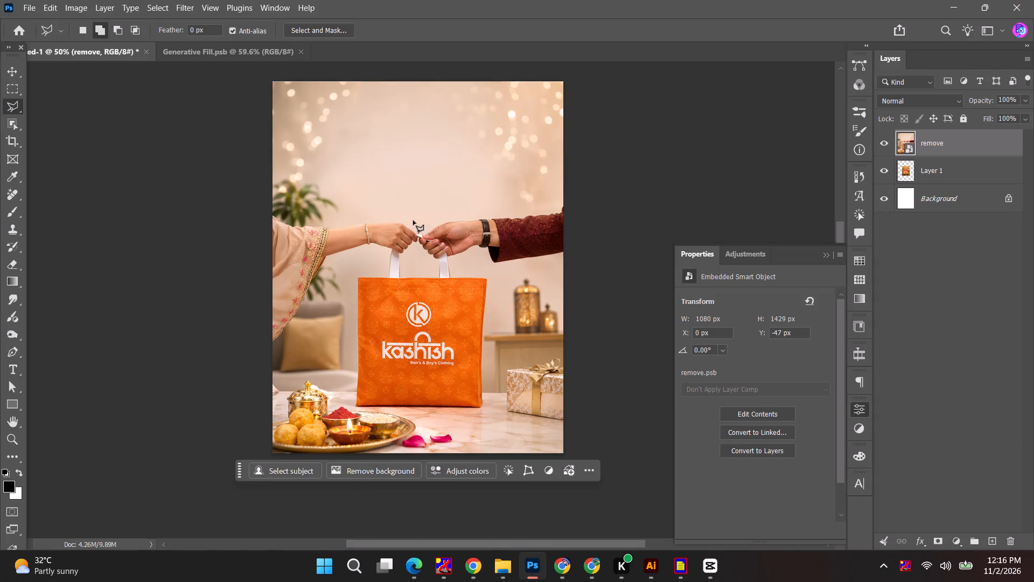
key("ctrl+shift+s")
left_click(129, 248)
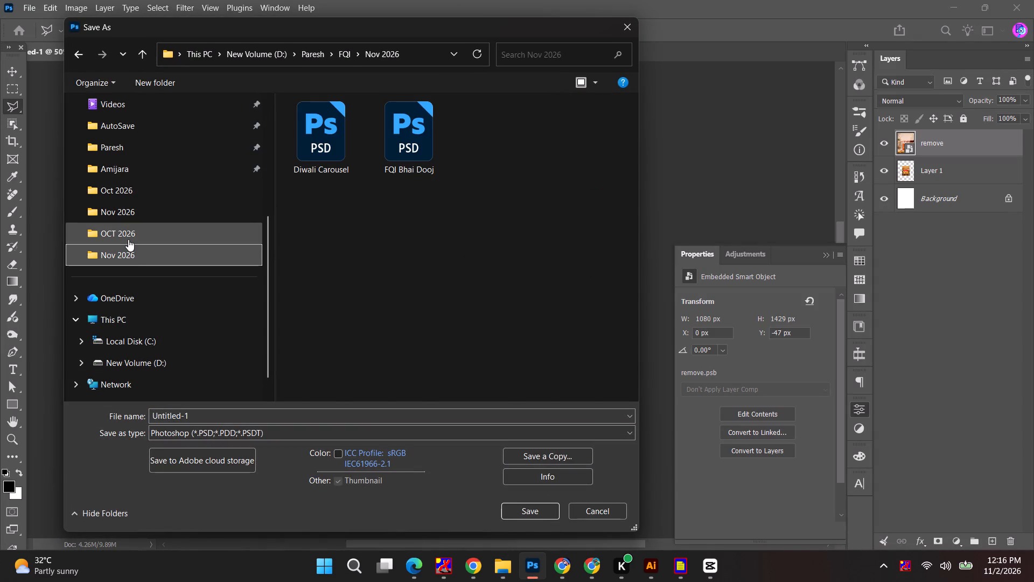
left_click(128, 239)
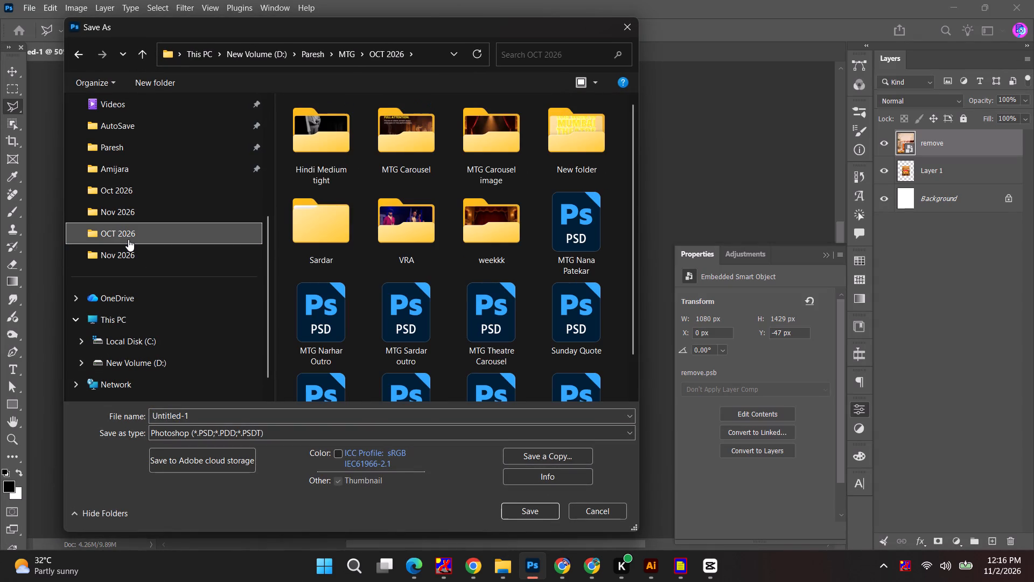
left_click(159, 217)
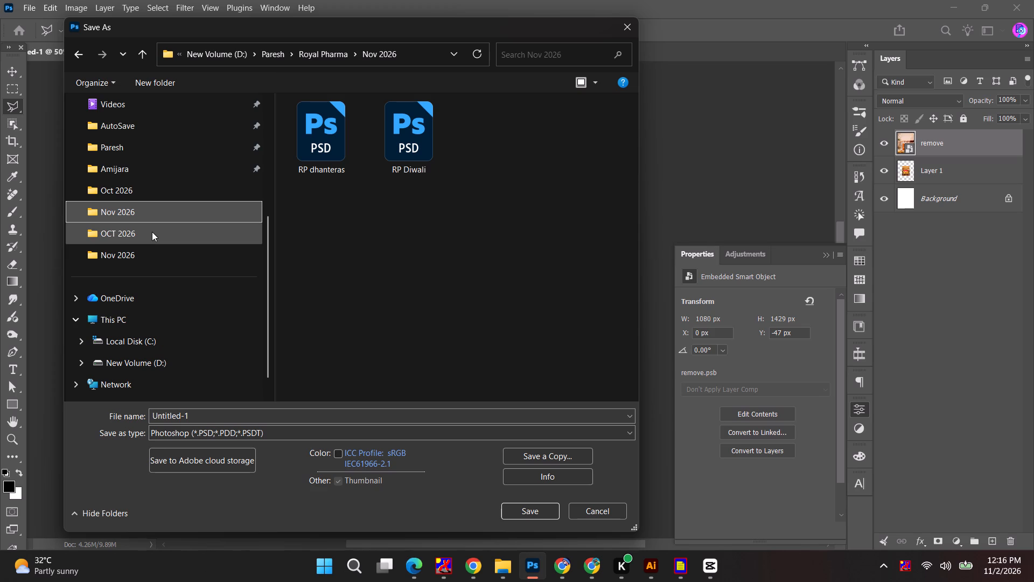
left_click(270, 59)
left_click(431, 217)
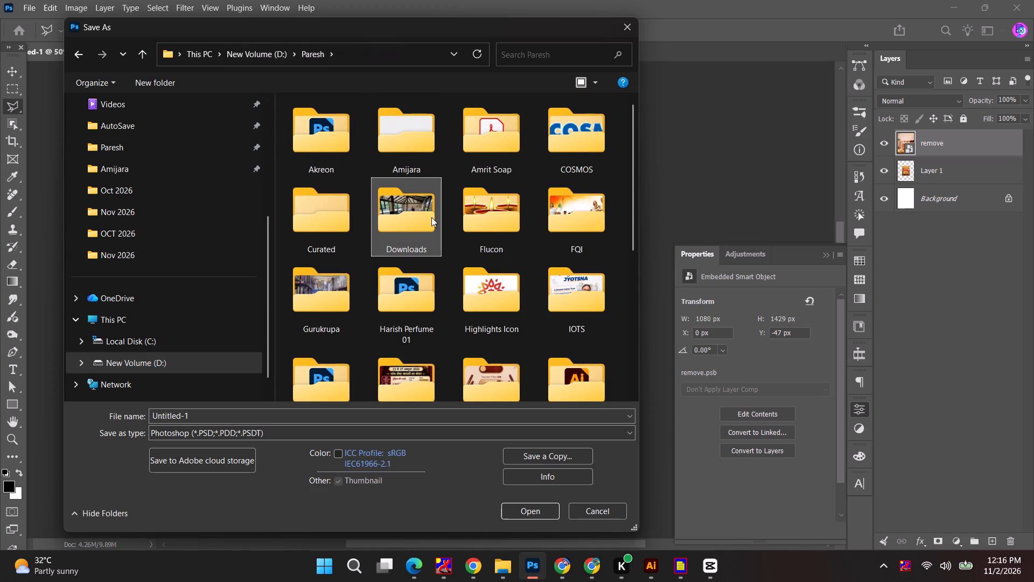
type("ami")
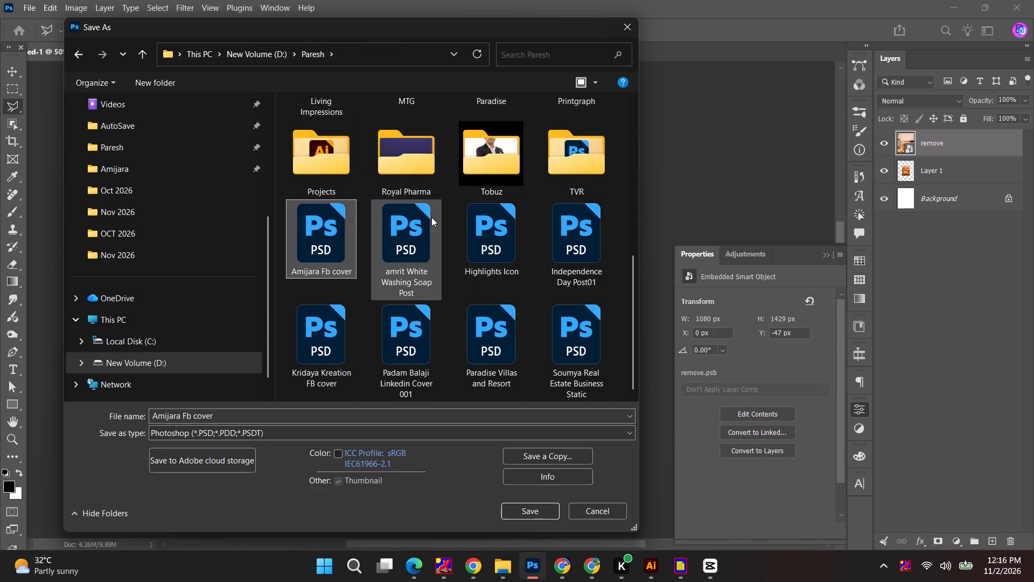
scroll(441, 224, "up", 1)
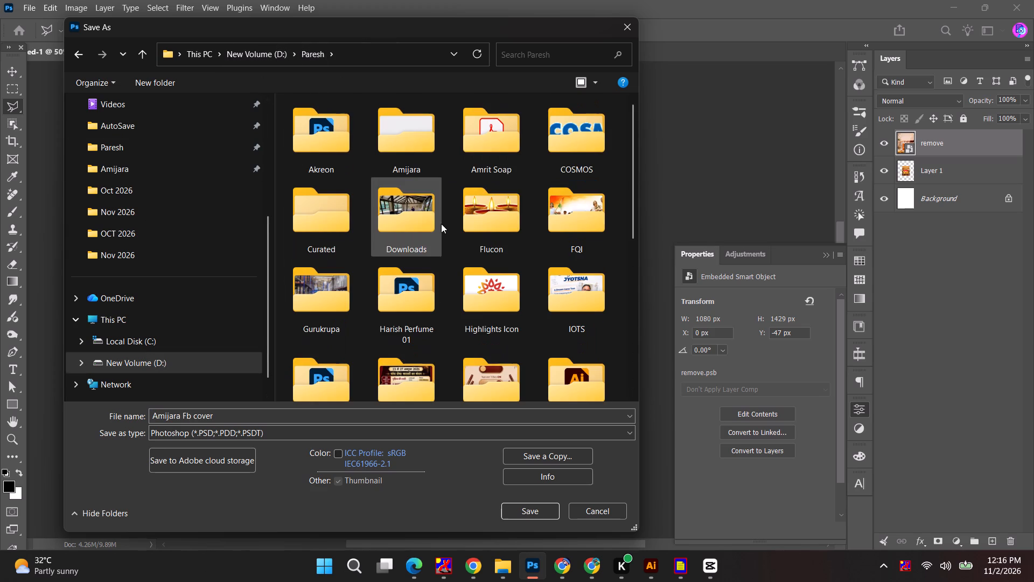
scroll(441, 224, "up", 1)
left_click(500, 161)
double_click(387, 157)
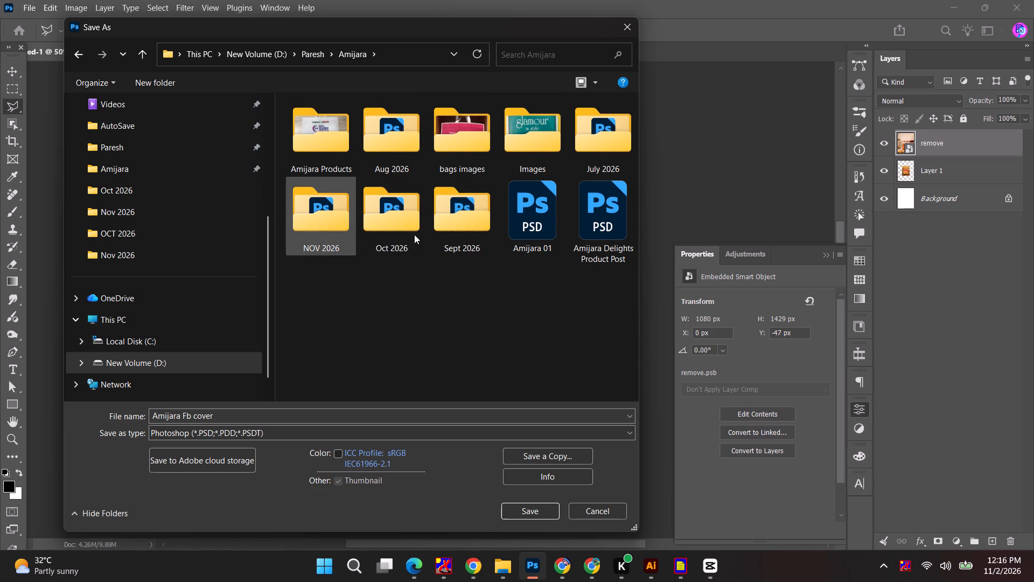
double_click(310, 236)
Name the file "Amijara Bhai dooj" based on the existing Dhanteras file's name, and save it as a PSD with Maximize Compatibility on.
left_click(311, 171)
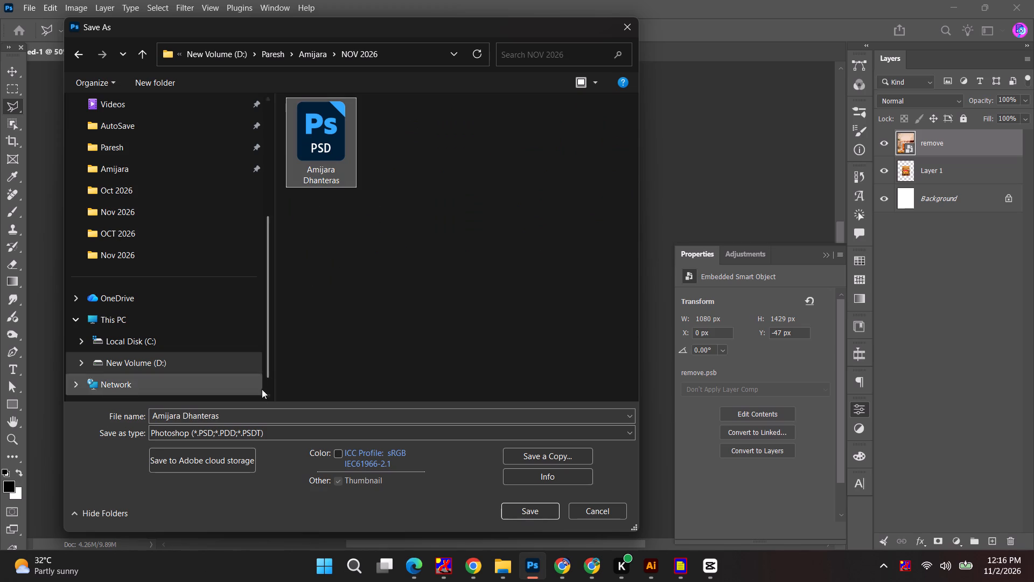
left_click(260, 418)
left_click(346, 420)
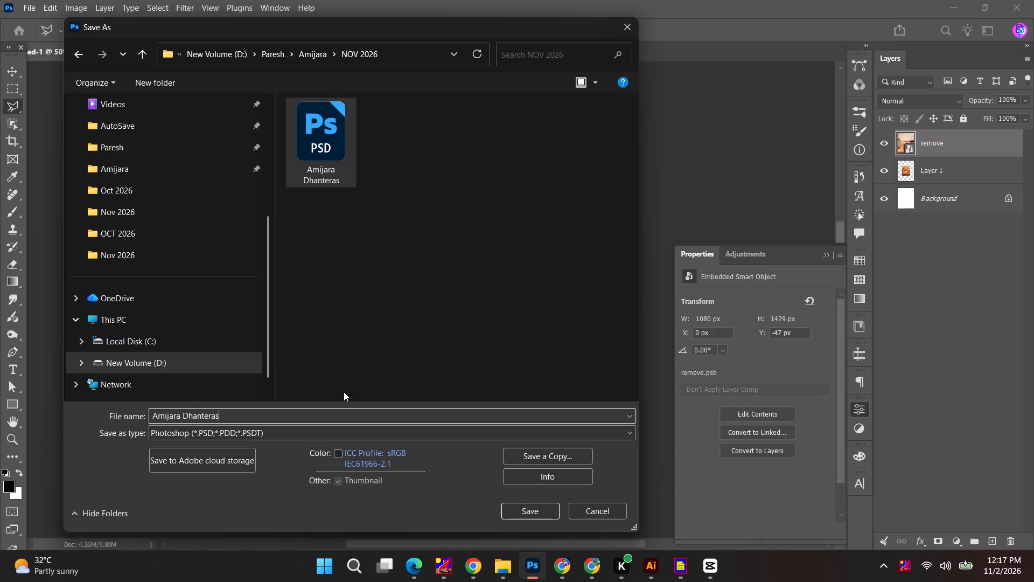
left_click(333, 155)
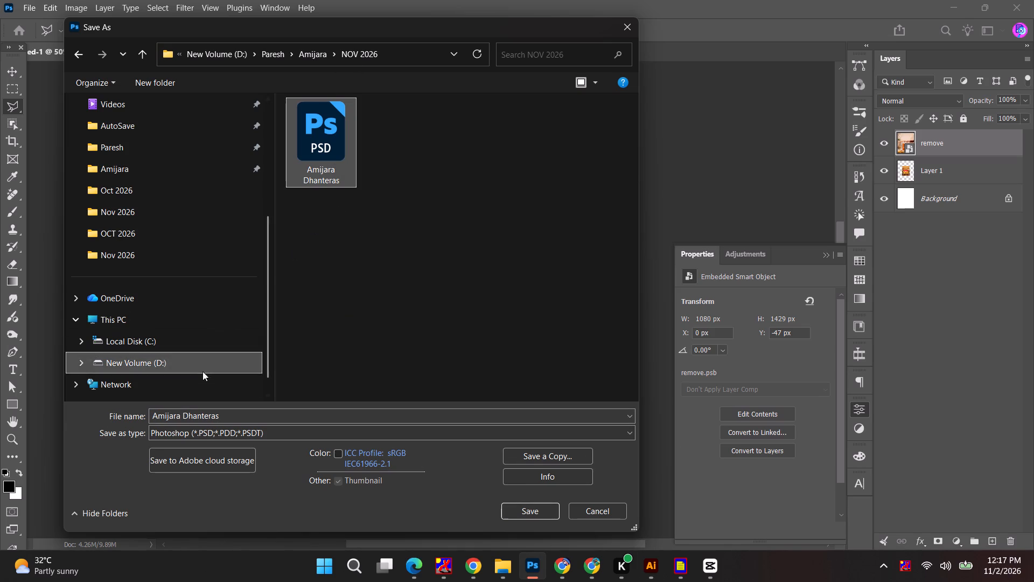
double_click(201, 420)
type("Bhai dooj")
key("Return")
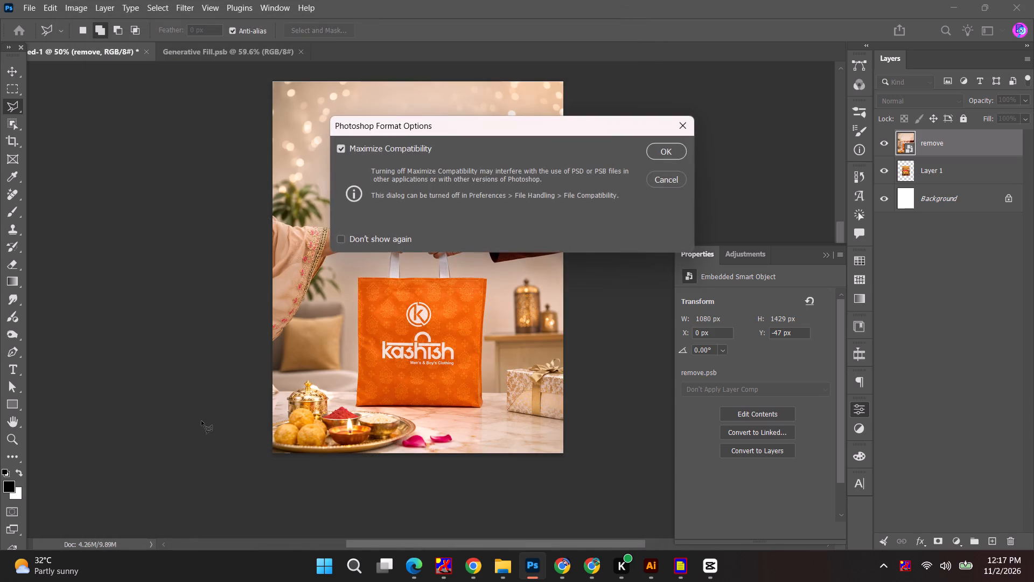
key("Return")
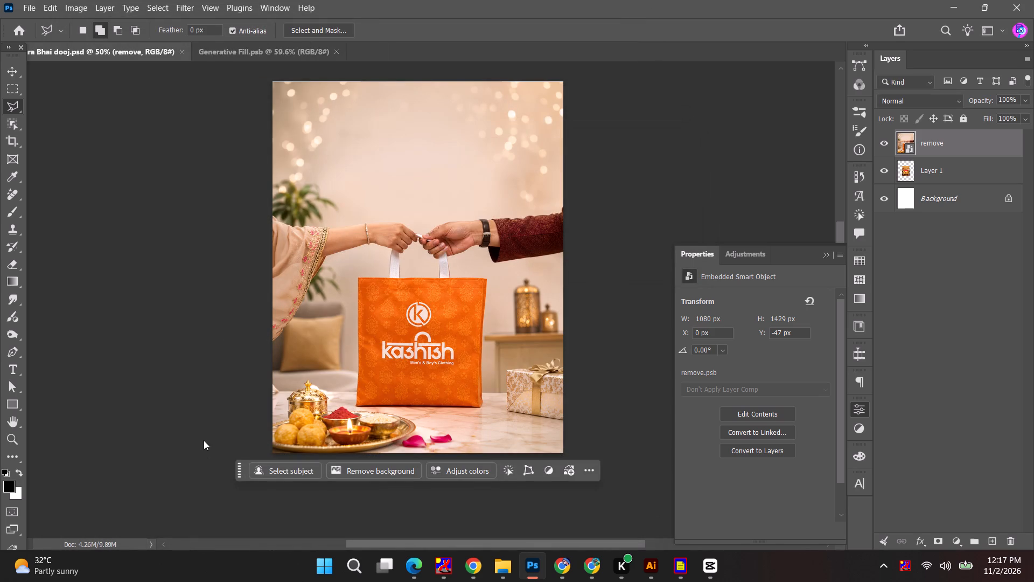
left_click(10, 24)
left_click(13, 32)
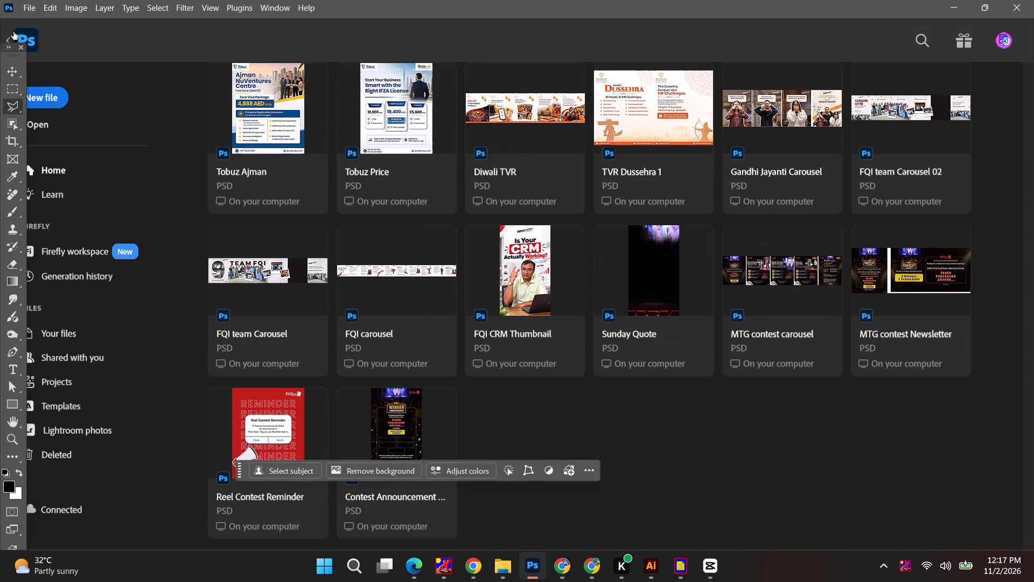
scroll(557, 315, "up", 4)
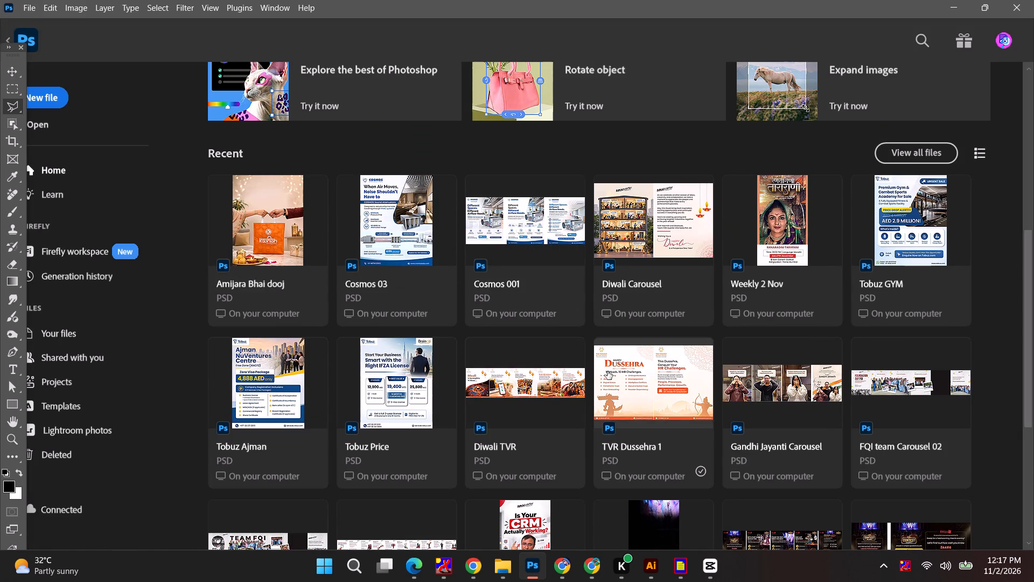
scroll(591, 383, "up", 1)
Switch to File Explorer and open the Amijara Dhanteras PSD from Paresh > Amijara > NOV 2026.
key("alt+Tab")
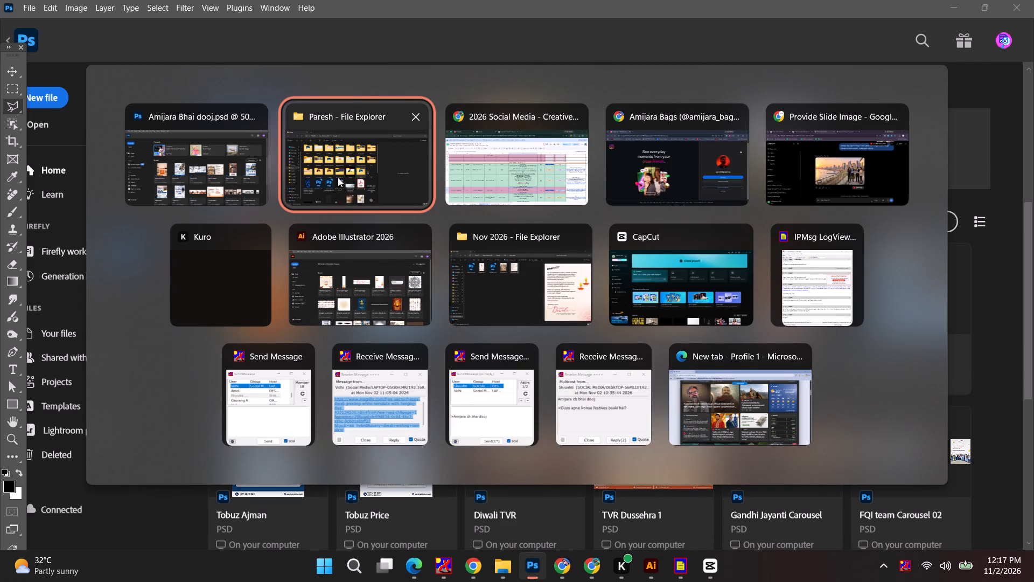
left_click(338, 177, "alt")
left_click(84, 382)
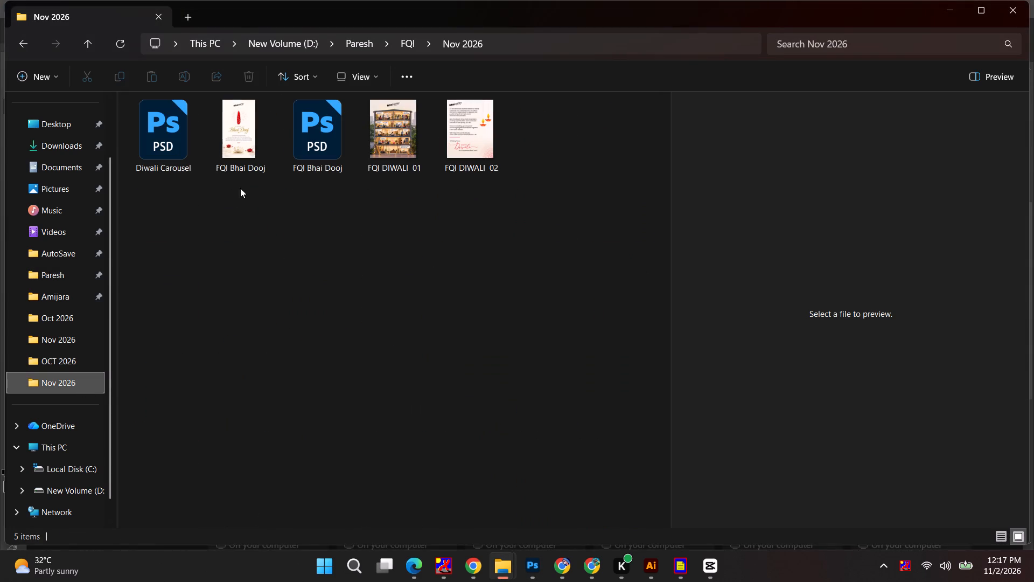
left_click(296, 161)
left_click(359, 45)
left_click(339, 154)
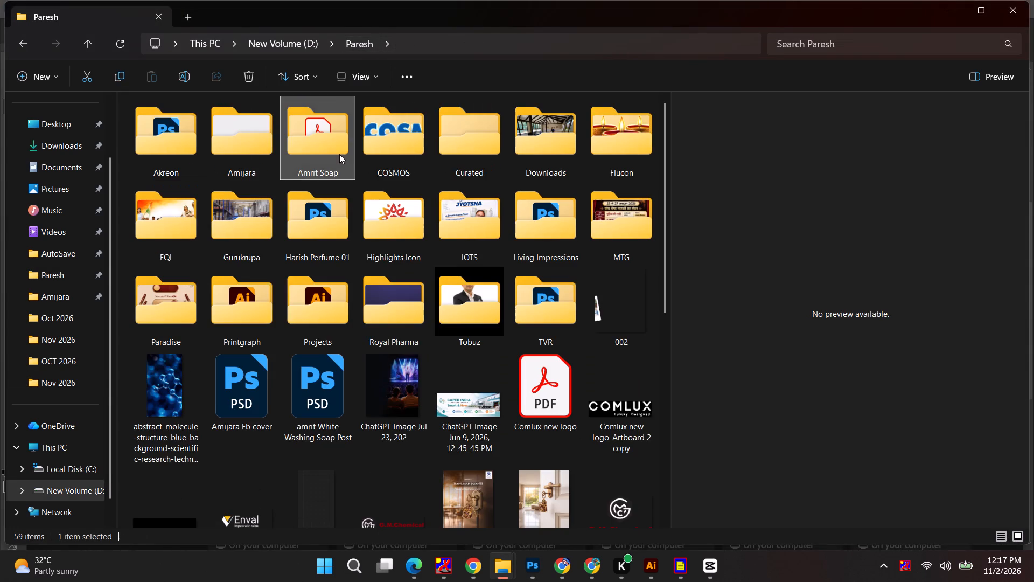
left_click(397, 150)
double_click(225, 157)
left_click(220, 160)
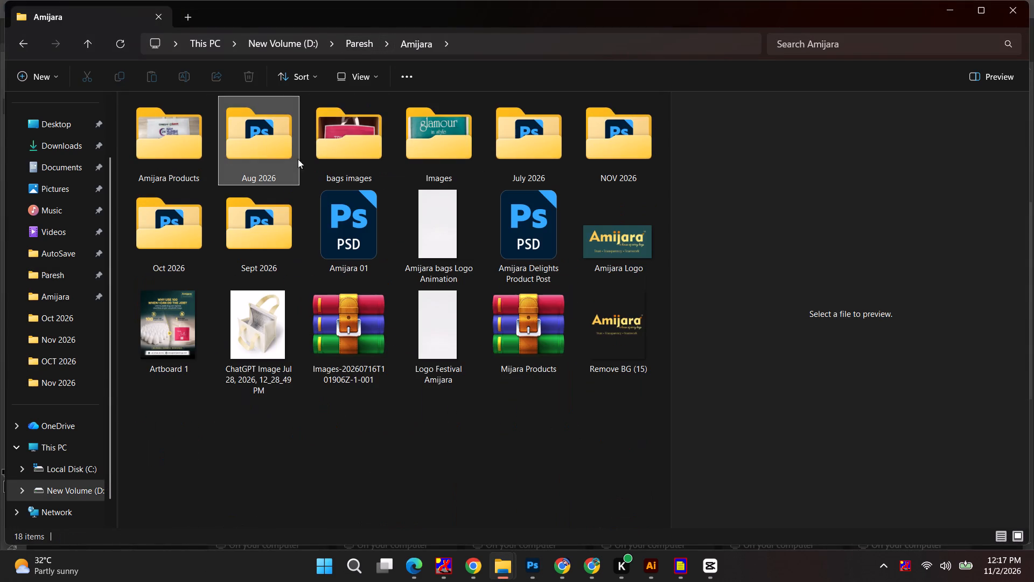
double_click(609, 154)
double_click(319, 160)
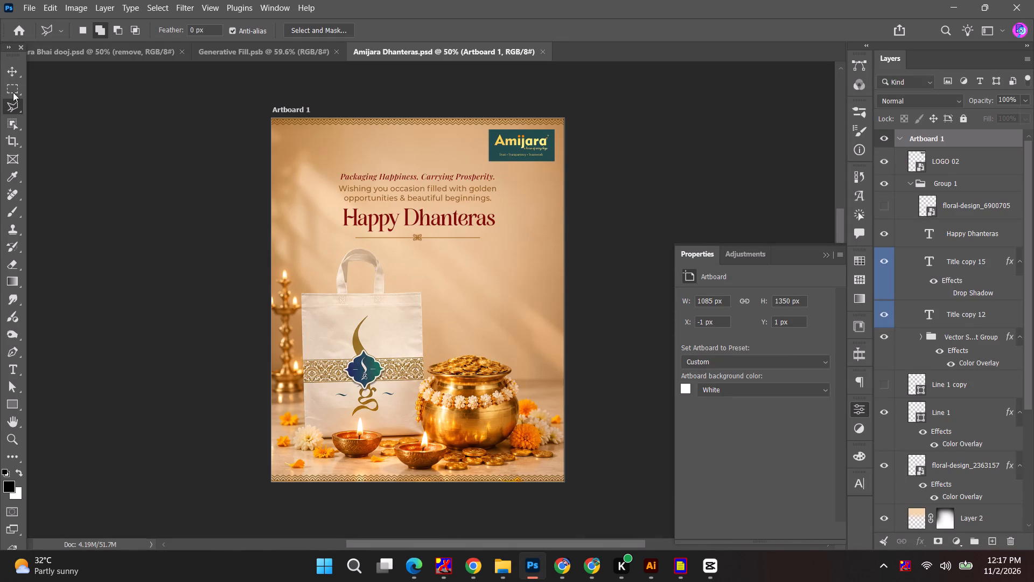
Copy the tagline, the wishes text, the Happy Dhanteras heading and the Amijara logo from the Dhanteras artboard.
left_click(13, 75)
left_click(418, 179)
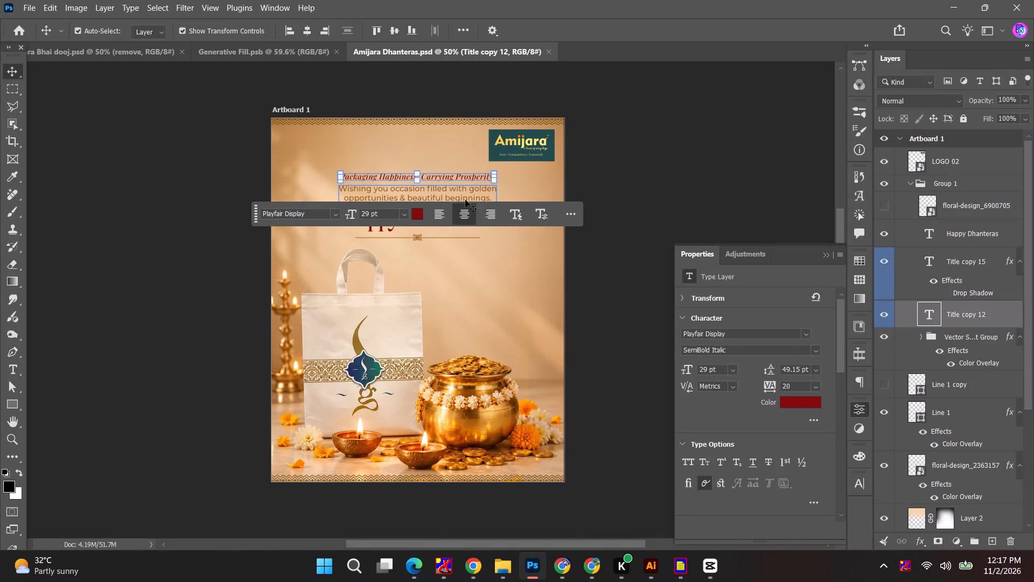
left_click(465, 200, "shift")
scroll(430, 230, "up", 3, "alt")
left_click(438, 218, "shift")
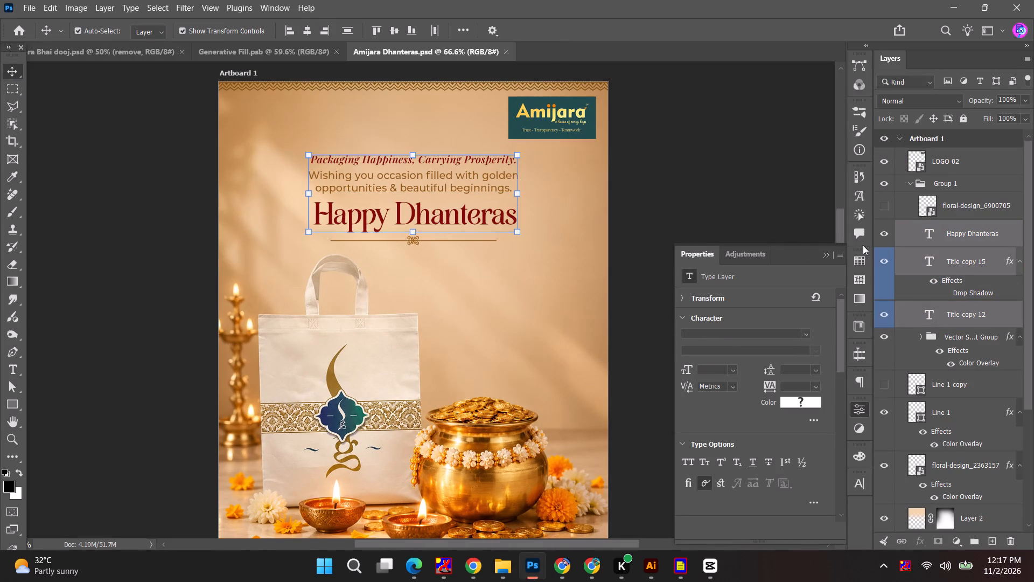
key("ctrl+c")
left_click(562, 126, "shift")
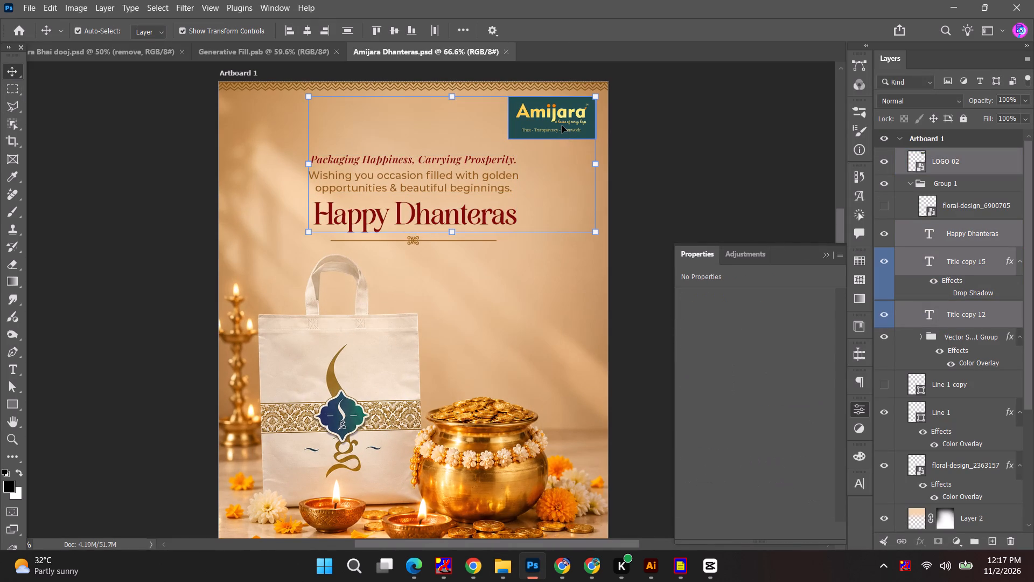
key("ctrl+c")
Paste the copied text layers and logo in place in the Generative Fill.psb document.
left_click(218, 50)
left_click(493, 203)
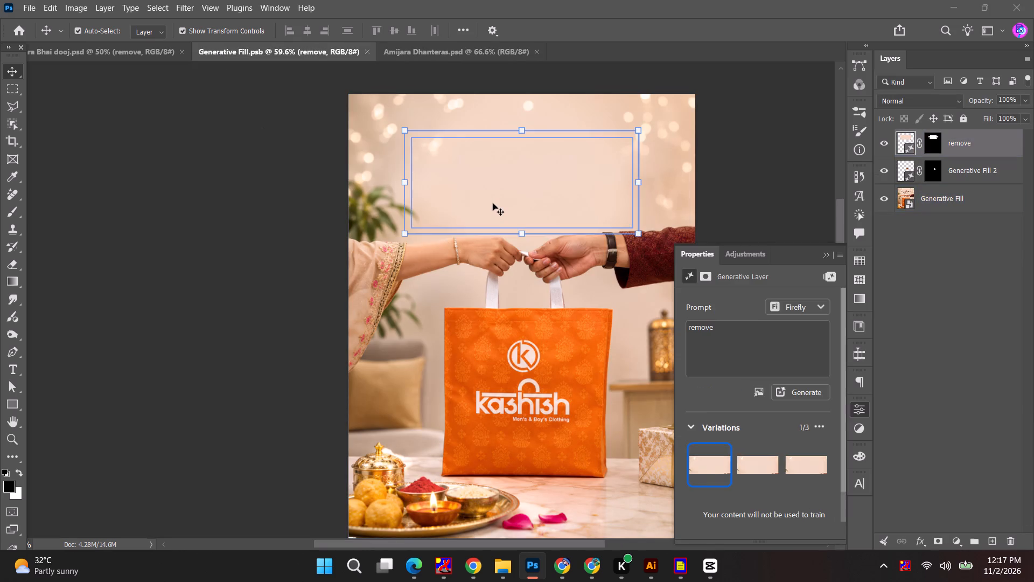
key("ctrl+shift+v")
left_click(770, 178)
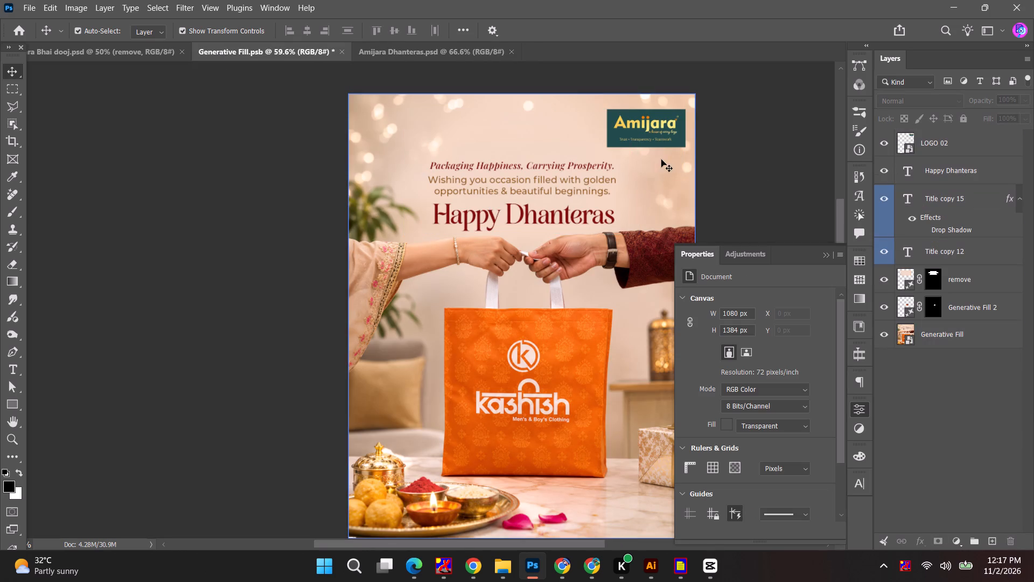
left_click(797, 141)
Move the Amijara logo, the tagline, the wishes text and the Happy Dhanteras heading slightly up.
left_click_drag(662, 130, 662, 124)
left_click(794, 142)
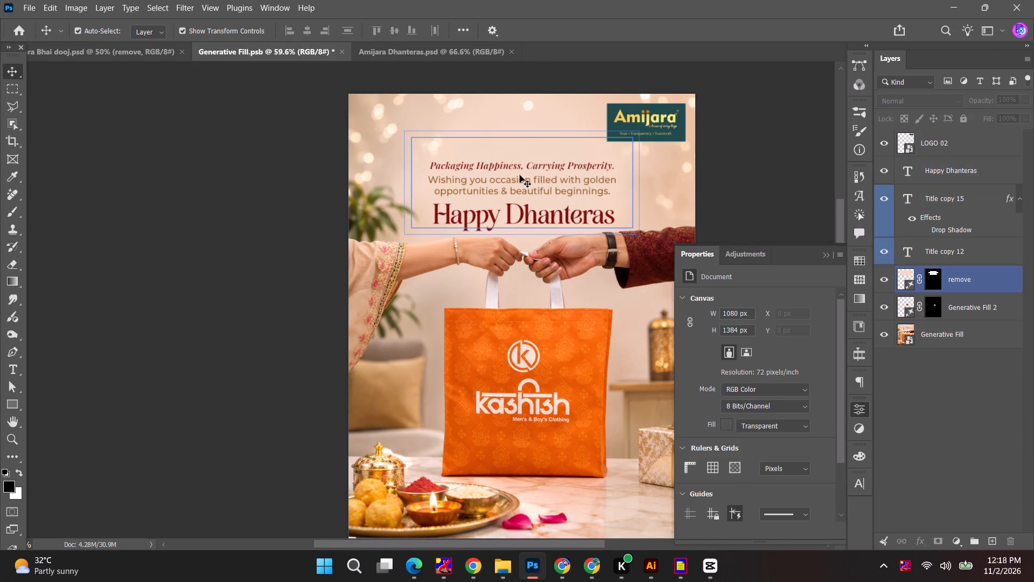
left_click(520, 175)
left_click_drag(522, 169, 522, 160)
left_click_drag(523, 181, 523, 172)
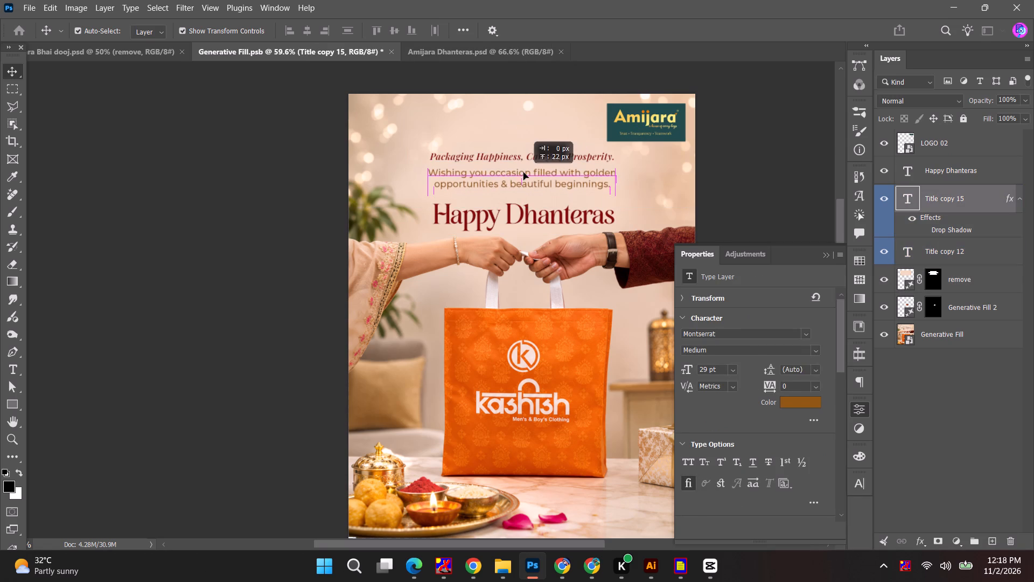
left_click_drag(523, 172, 523, 174)
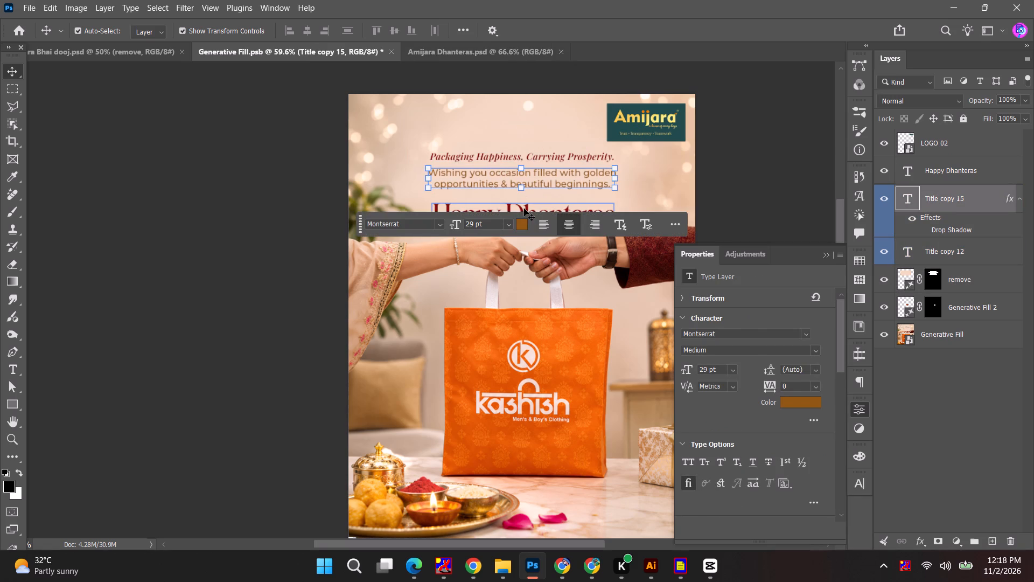
left_click_drag(524, 209, 523, 202)
Delete the Happy Dhanteras heading from the creative.
double_click(523, 203)
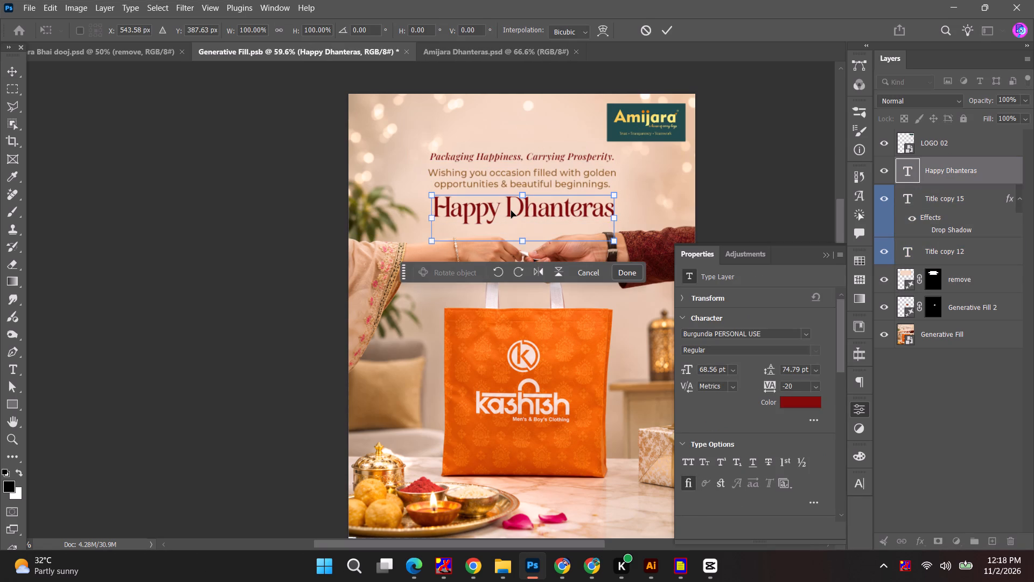
double_click(511, 211)
key("Escape")
double_click(511, 214)
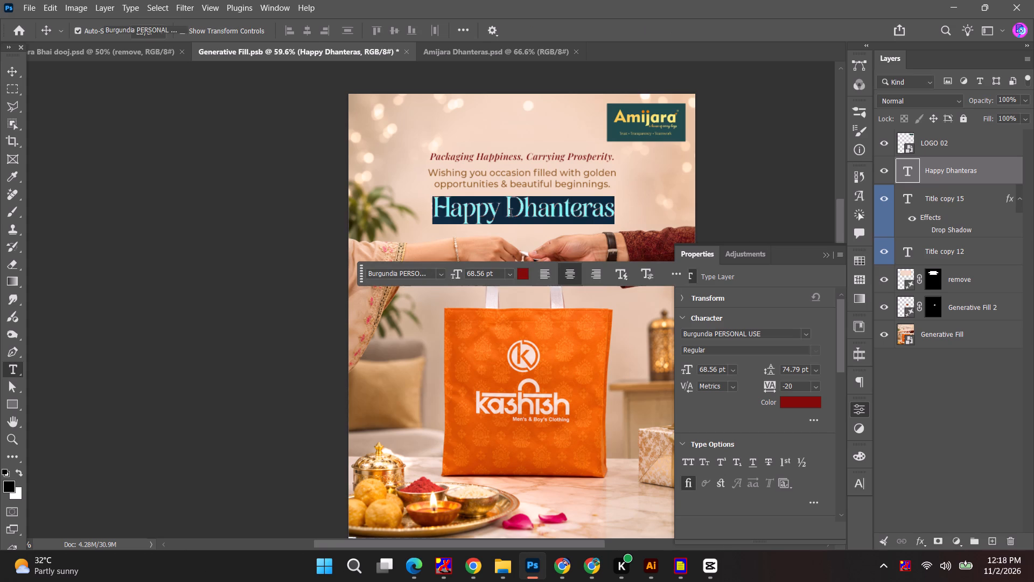
key("BackSpace")
key("Escape")
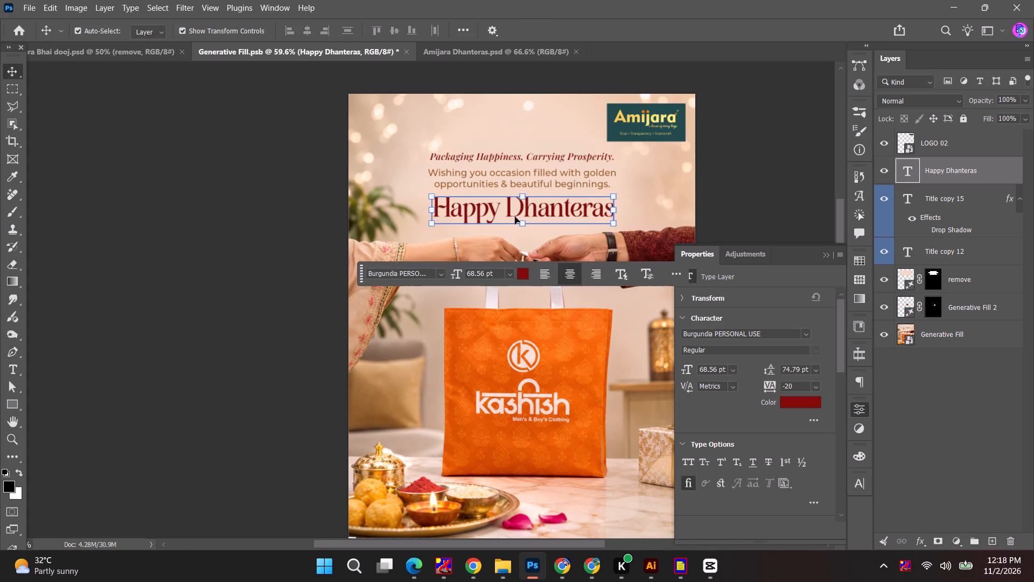
key("BackSpace")
left_click(761, 175)
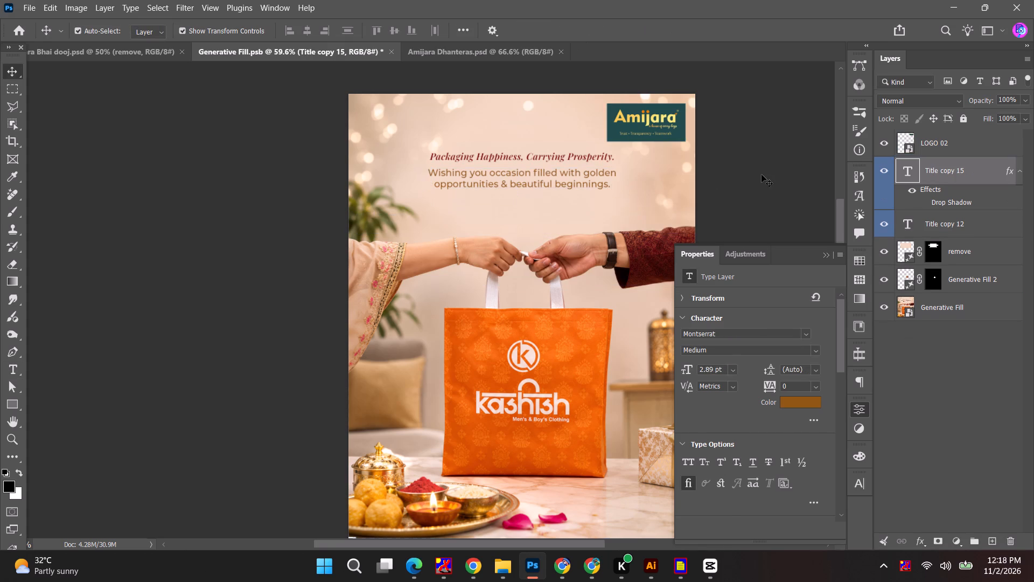
Switch to the 2026 Social Media sheet in Chrome and copy "Kuch rishte waqt ke saath aur mazboot hote hain." from the Amijara Bags row.
scroll(473, 179, "up", 9, "alt")
left_click(533, 133)
key("alt+Tab")
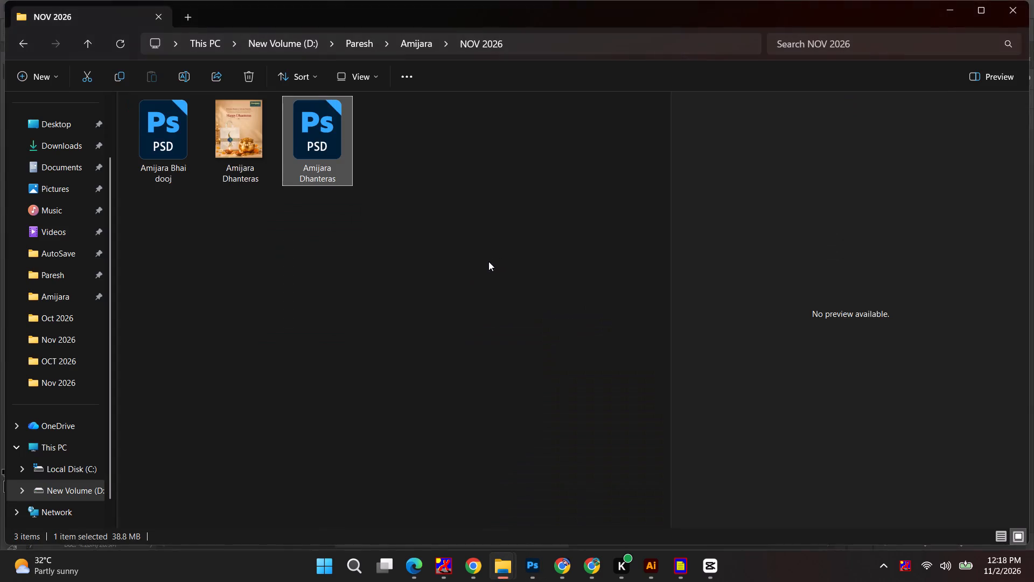
key("alt+Tab")
left_click(529, 197, "alt")
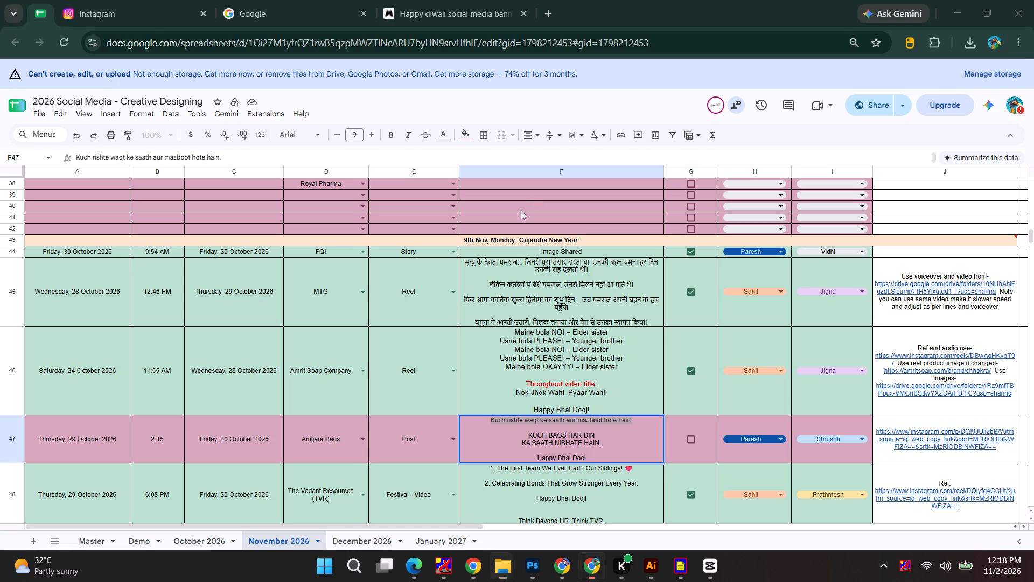
left_click(612, 424)
left_click_drag(636, 420, 410, 419)
key("ctrl+c")
Return to Photoshop and replace the two-line wishes text with the copied "Kuch rishte waqt ke saath aur mazboot hote hain.".
key("alt+Tab")
key("alt+Tab")
left_click(492, 159, "alt")
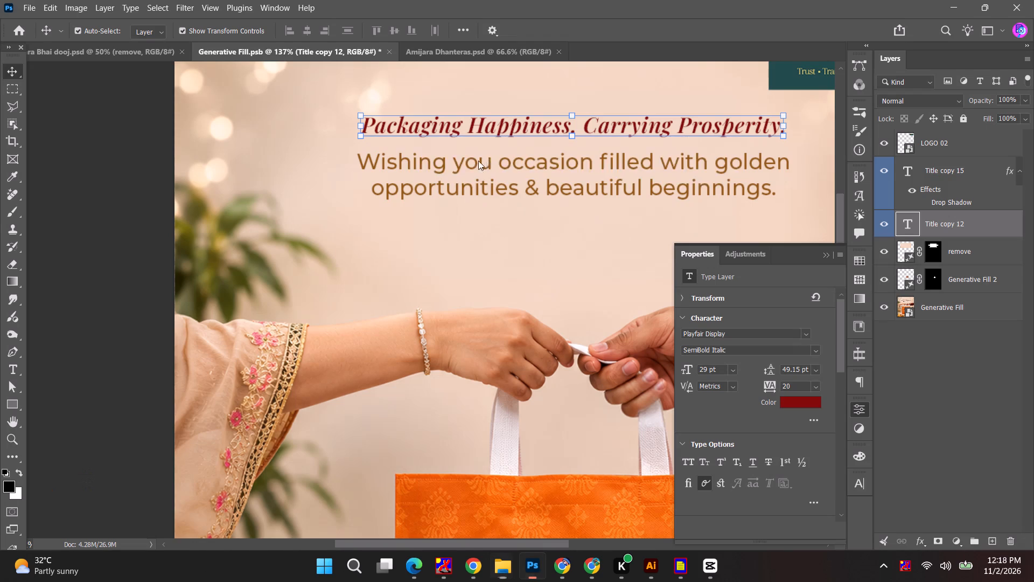
left_click(489, 135)
double_click(462, 192)
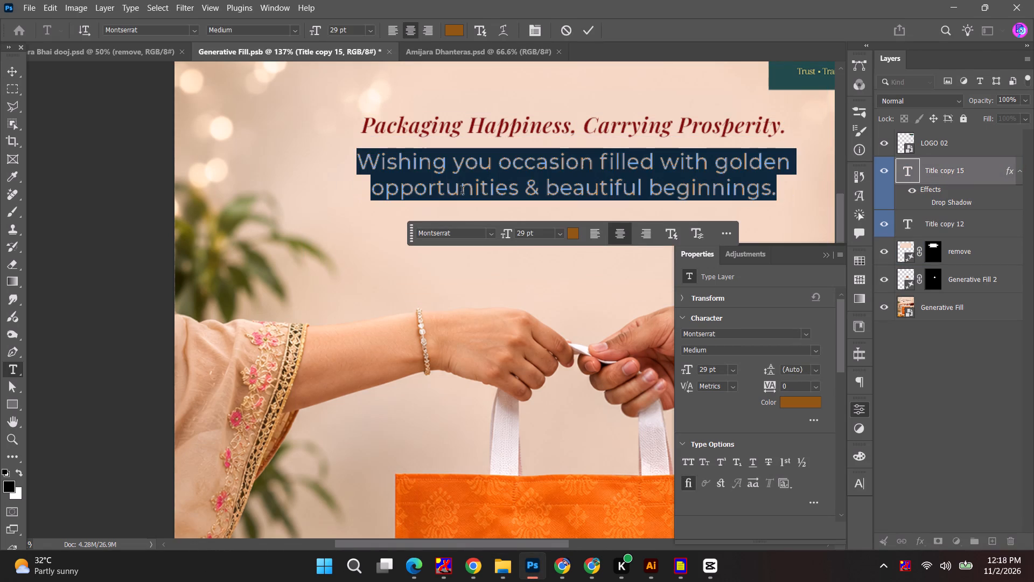
key("ctrl+v")
scroll(526, 207, "down", 5, "alt")
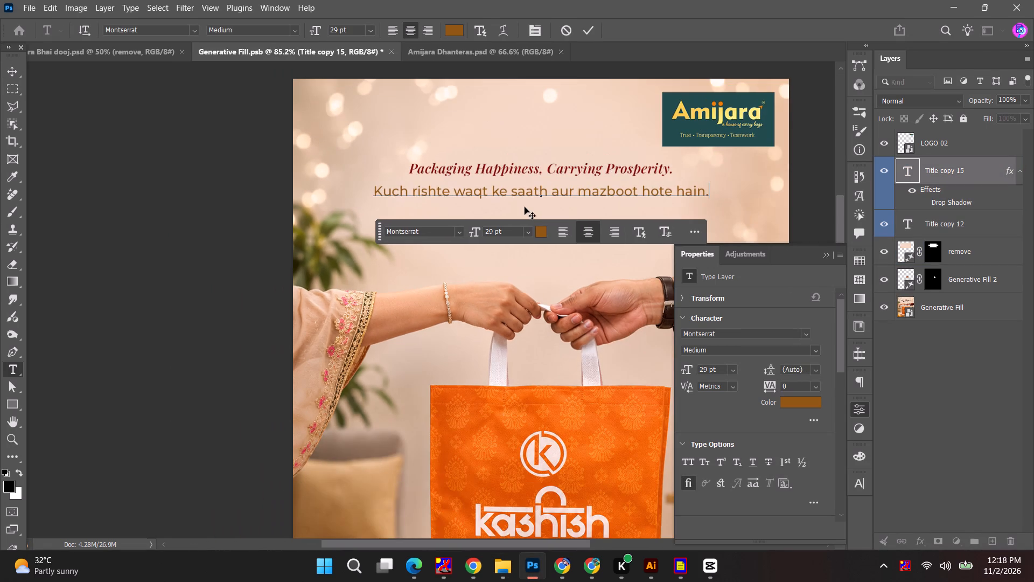
Break the Kuch rishte text into two lines before "aur".
left_click(557, 191)
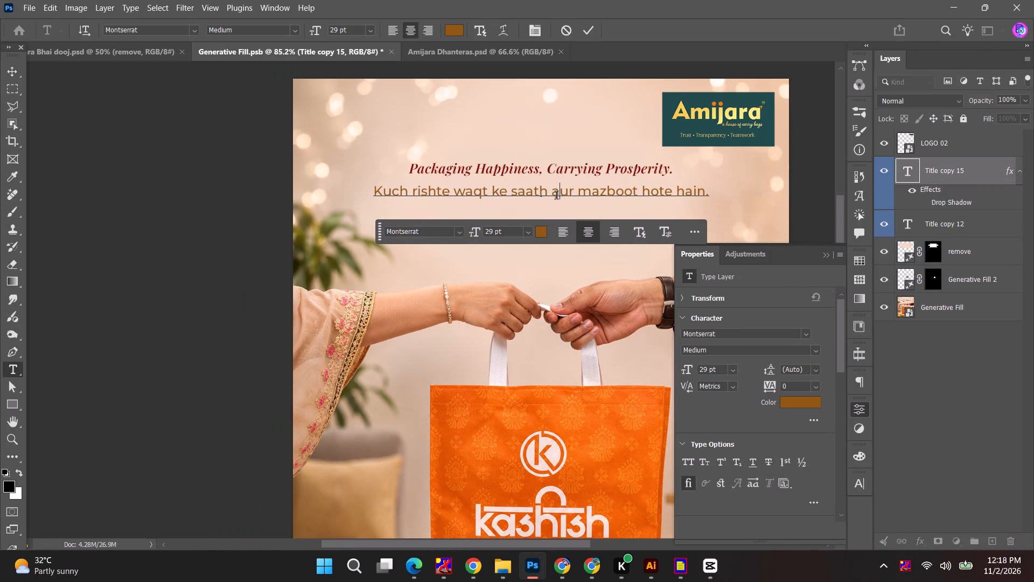
left_click(553, 190)
key("BackSpace")
key("Return")
key("Escape")
left_click(576, 171)
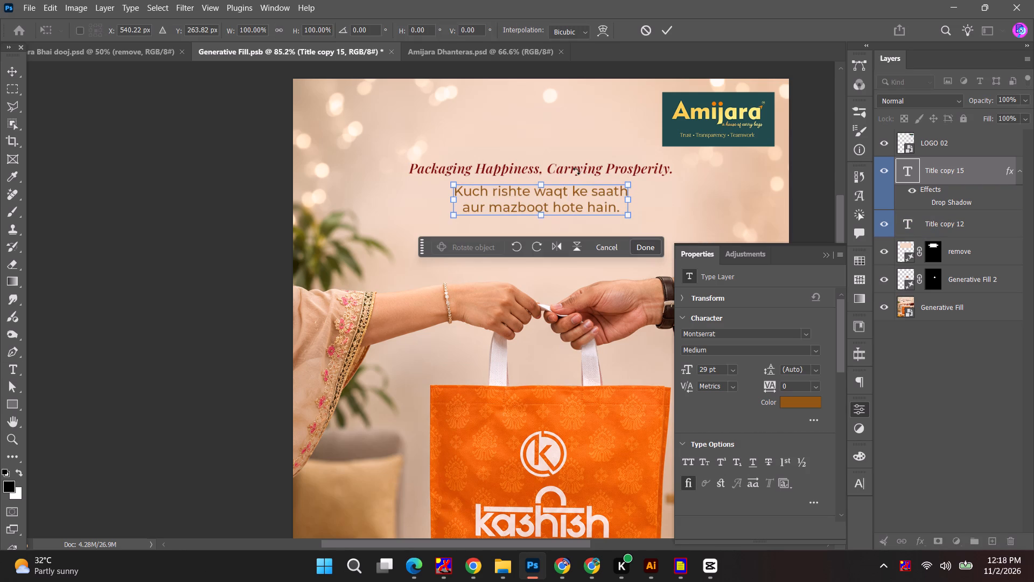
left_click(667, 28)
Switch to the Chrome sheet and copy "KUCH BAGS HAR DIN KA SAATH NIBHATE HAIN." from the Amijara Bags cell.
key("alt+Tab")
key("alt+Tab")
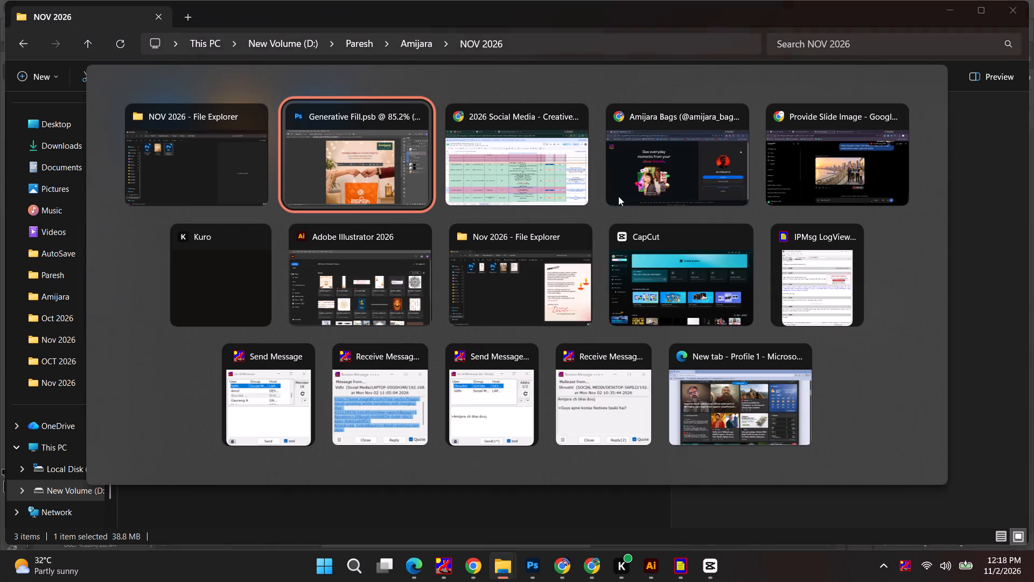
left_click(552, 180, "alt")
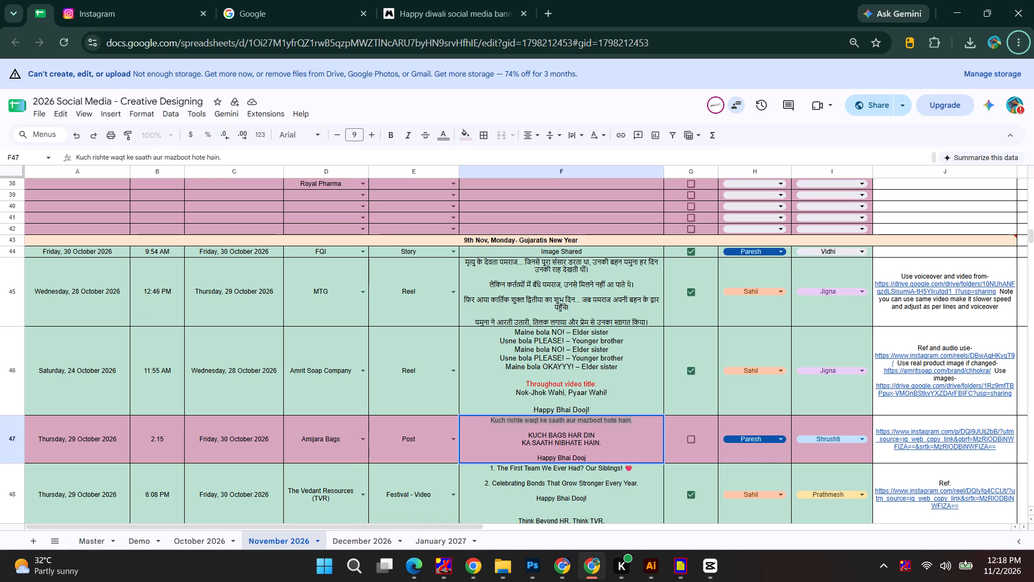
left_click(538, 440)
left_click_drag(529, 433, 623, 446)
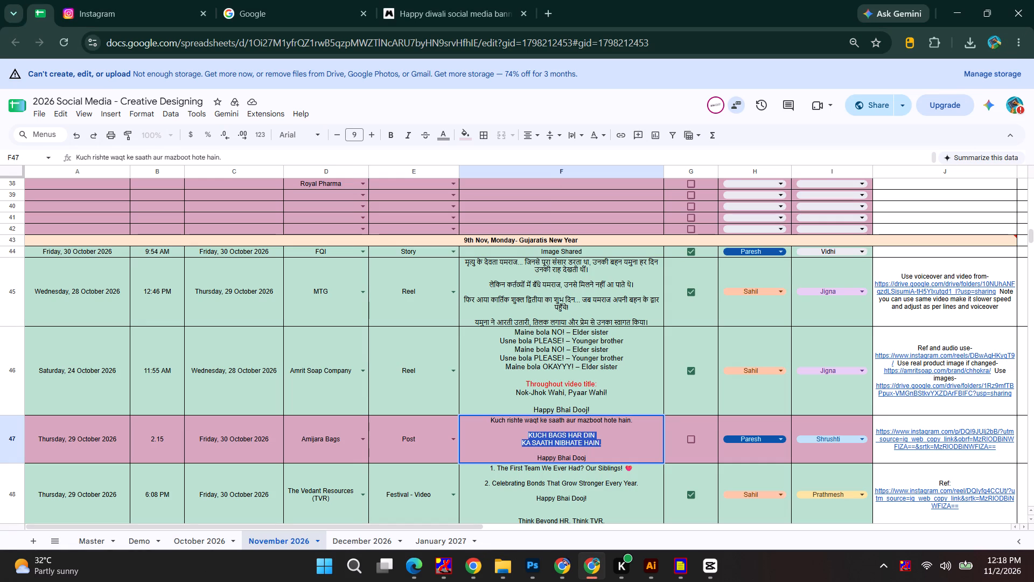
key("ctrl+c")
Back in Photoshop, move the Kuch rishte text up to the "Packaging Happiness, Carrying Prosperity." tagline's position and delete that tagline.
key("alt+Tab")
key("alt+Tab")
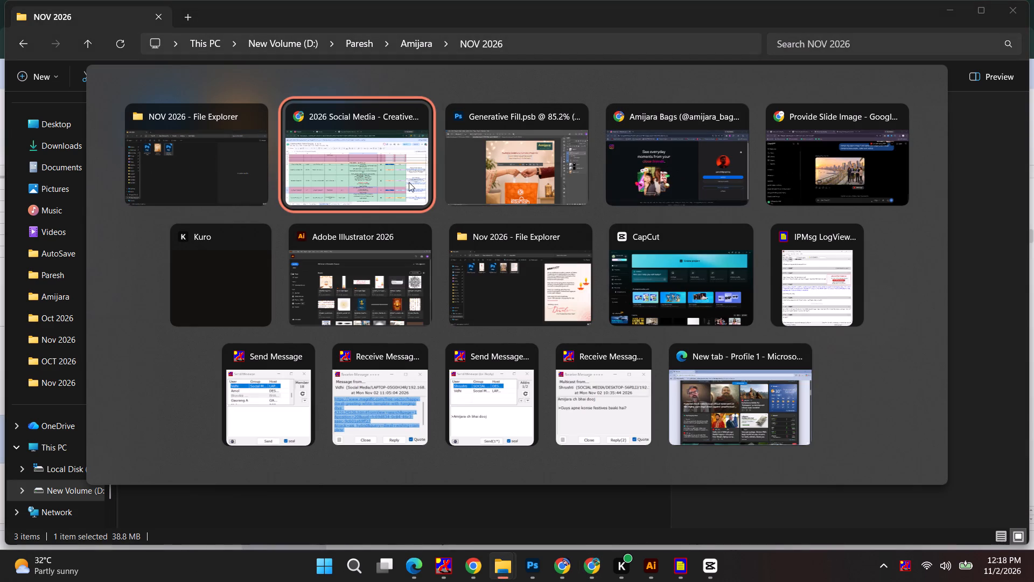
left_click(519, 176, "alt")
left_click_drag(550, 200, 550, 184)
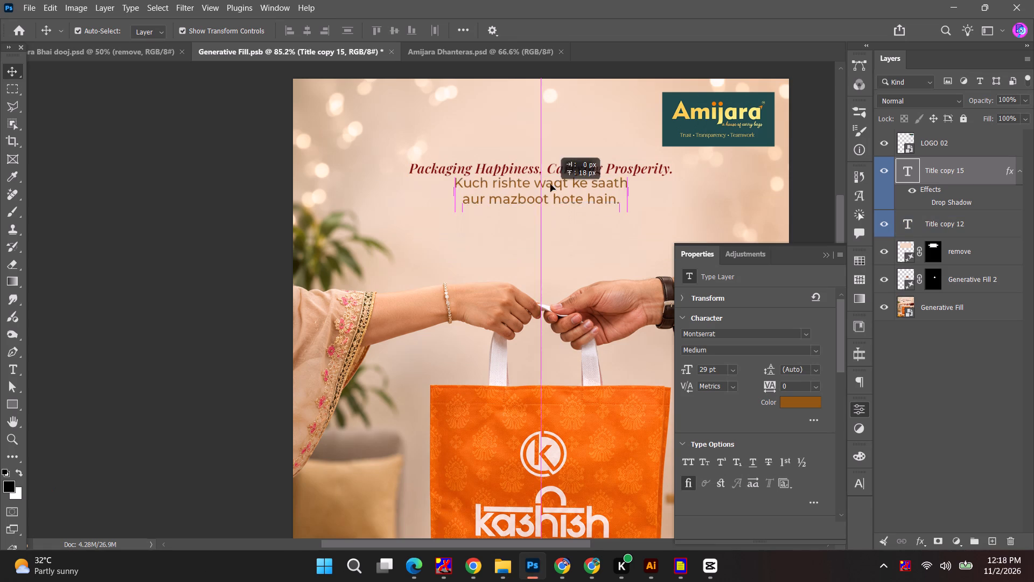
left_click_drag(550, 184, 550, 173)
left_click_drag(658, 172, 654, 223)
key("BackSpace")
Duplicate the Kuch rishte text directly below and replace the copy's wording with "KUCH BAGS HAR DIN KA SAATH NIBHATE HAIN.".
left_click_drag(578, 178, 577, 214, "alt")
double_click(577, 214, "alt+shift")
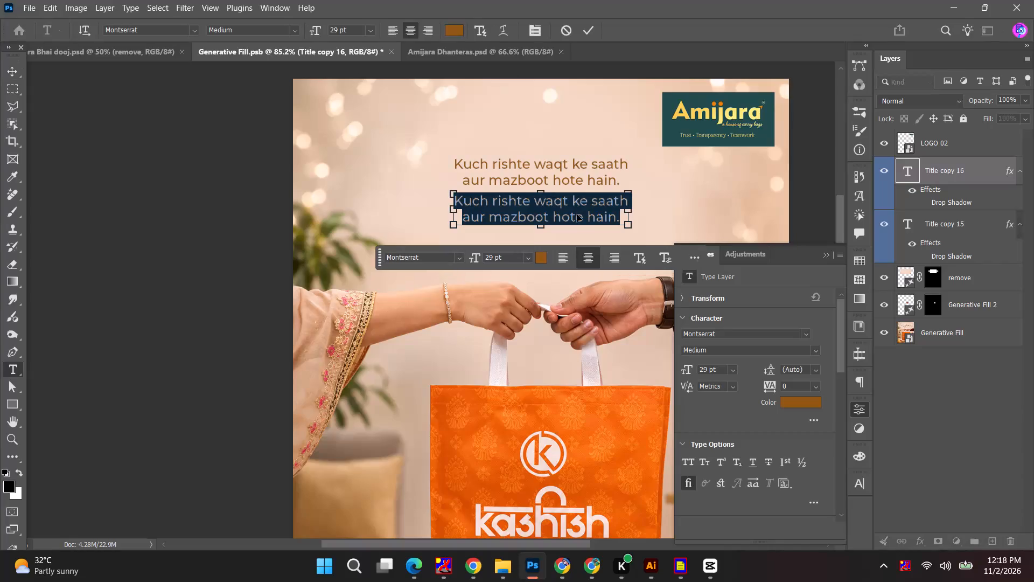
key("ctrl+v")
Set the "KUCH BAGS HAR DIN KA SAATH NIBHATE HAIN." text in Playfair Display ExtraBold at 42 pt.
key("ctrl+a")
left_click(722, 336)
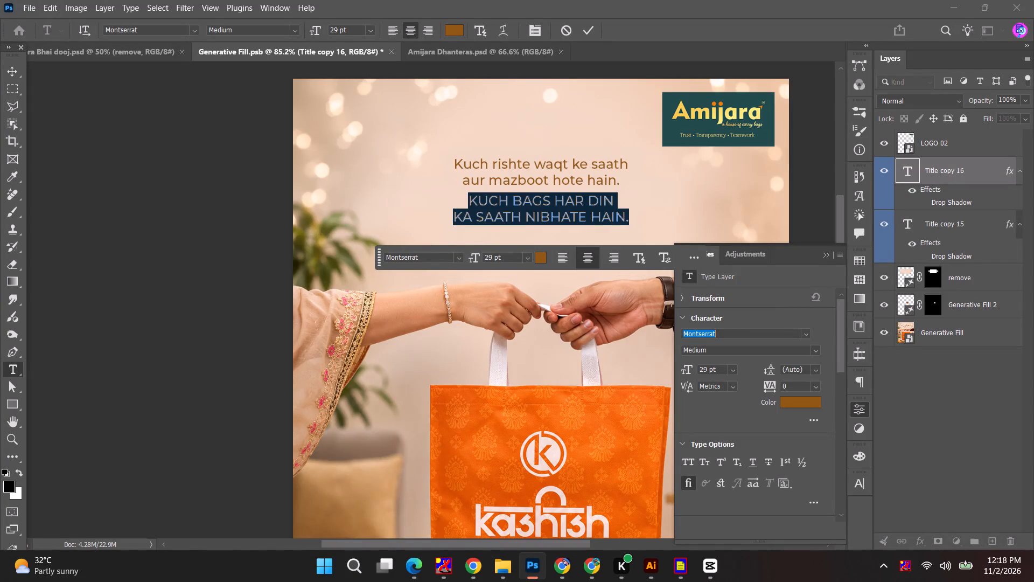
type("pla")
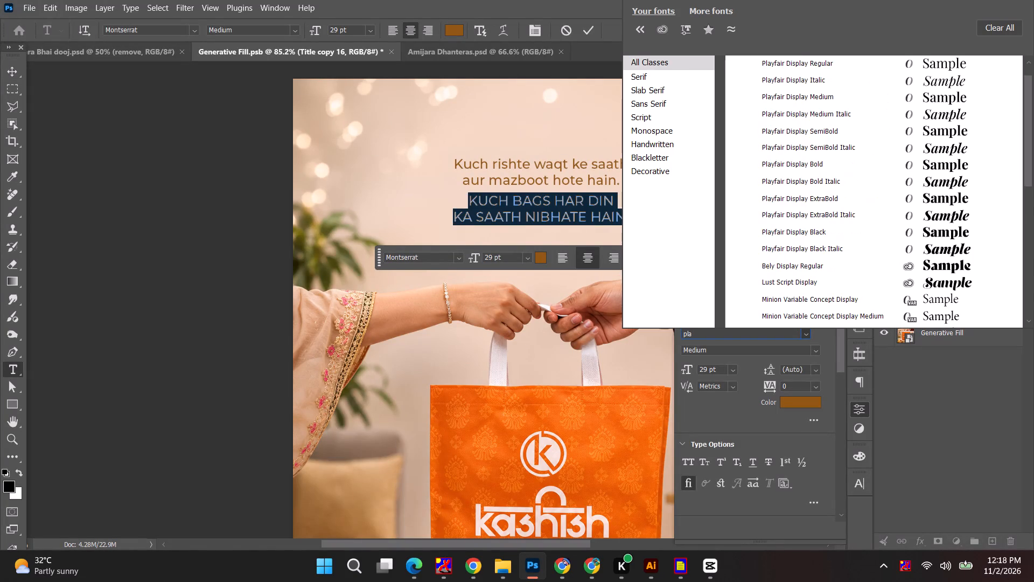
left_click(898, 198)
left_click_drag(683, 371, 687, 371)
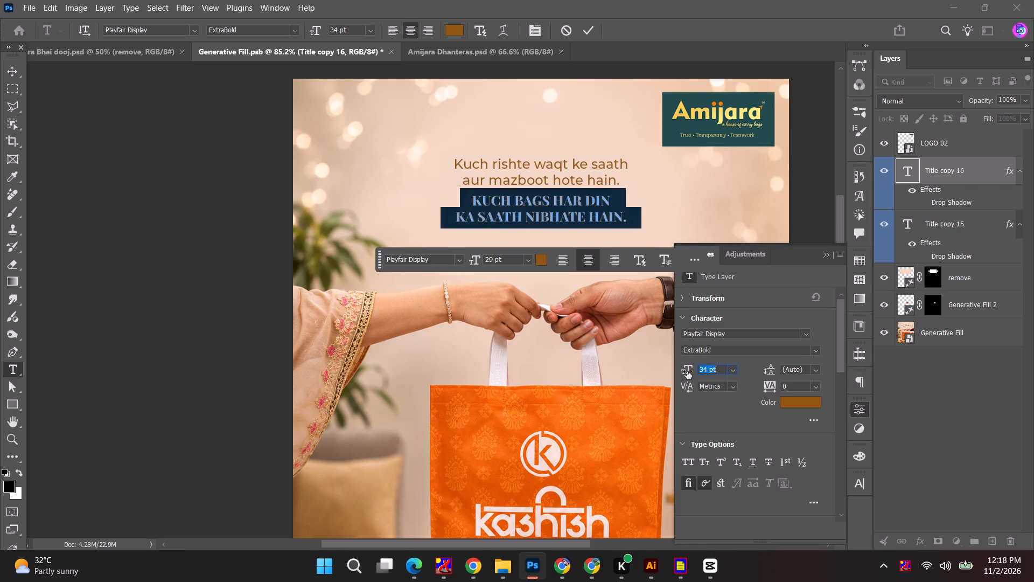
left_click_drag(687, 371, 692, 372)
left_click(590, 33)
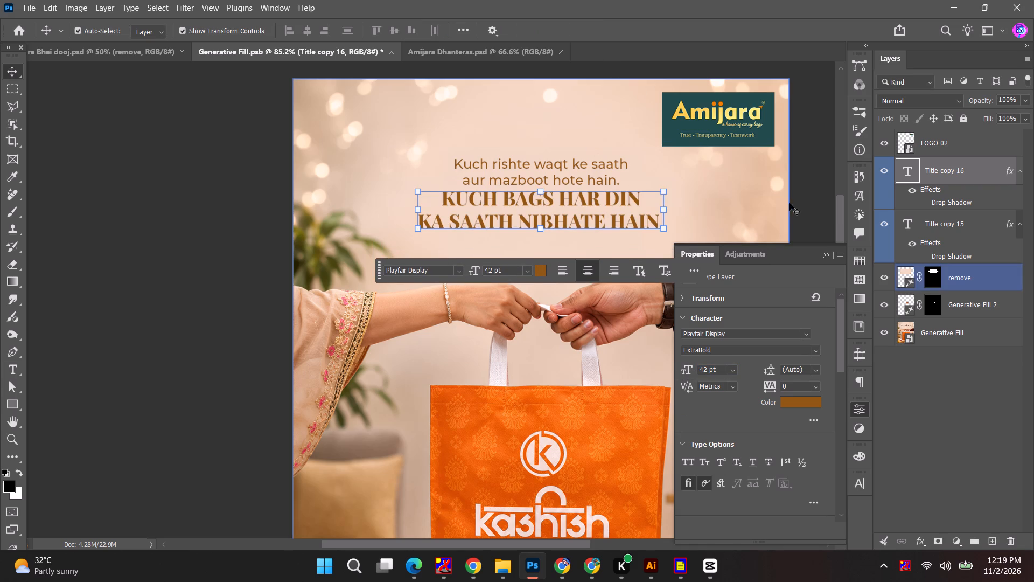
Recolour the "KUCH BAGS" text dark brown #582508, starting from an orange sampled off the bag.
left_click(802, 204)
left_click(607, 205)
left_click(803, 405)
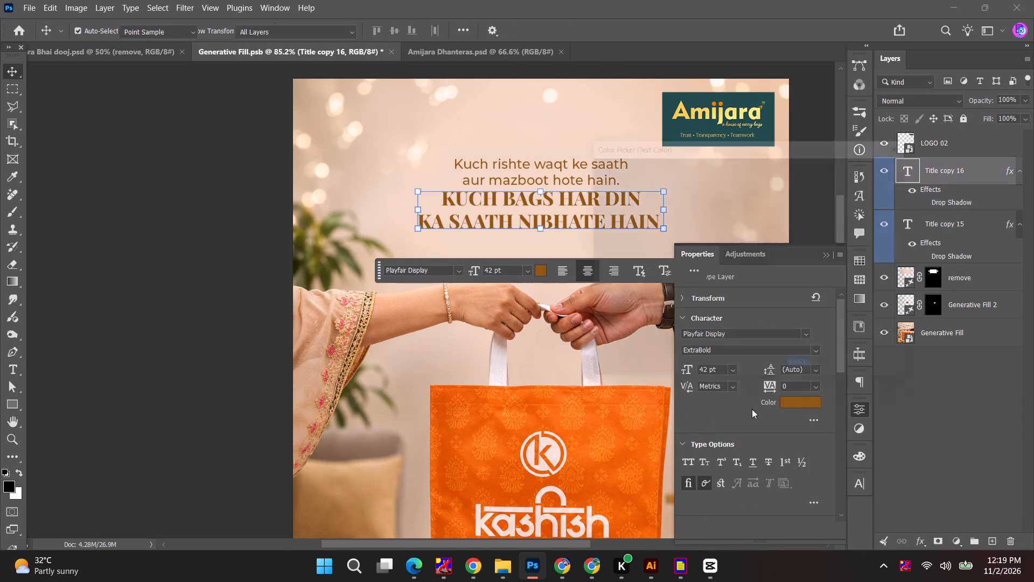
left_click(502, 432)
left_click(738, 279)
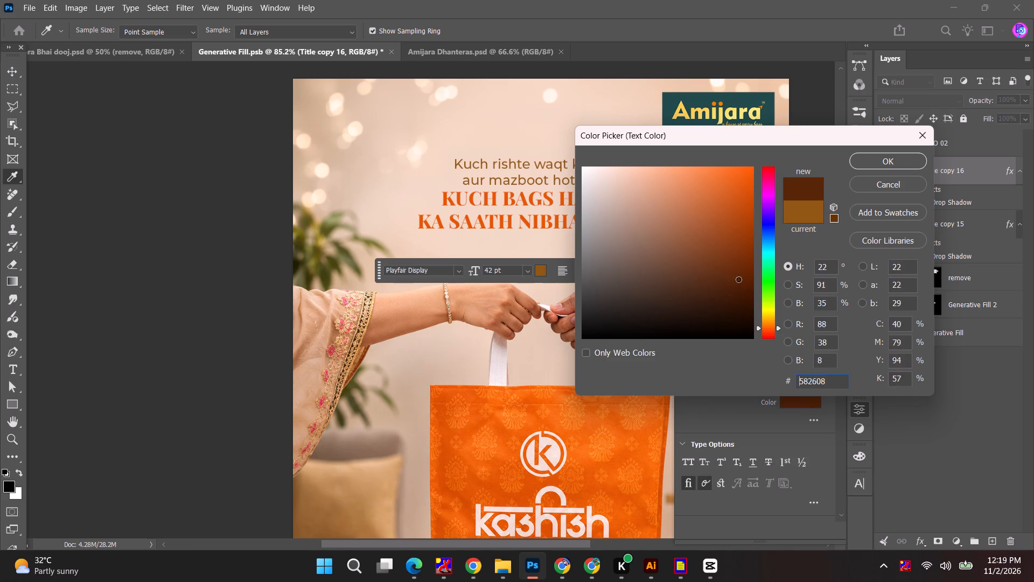
left_click(889, 162)
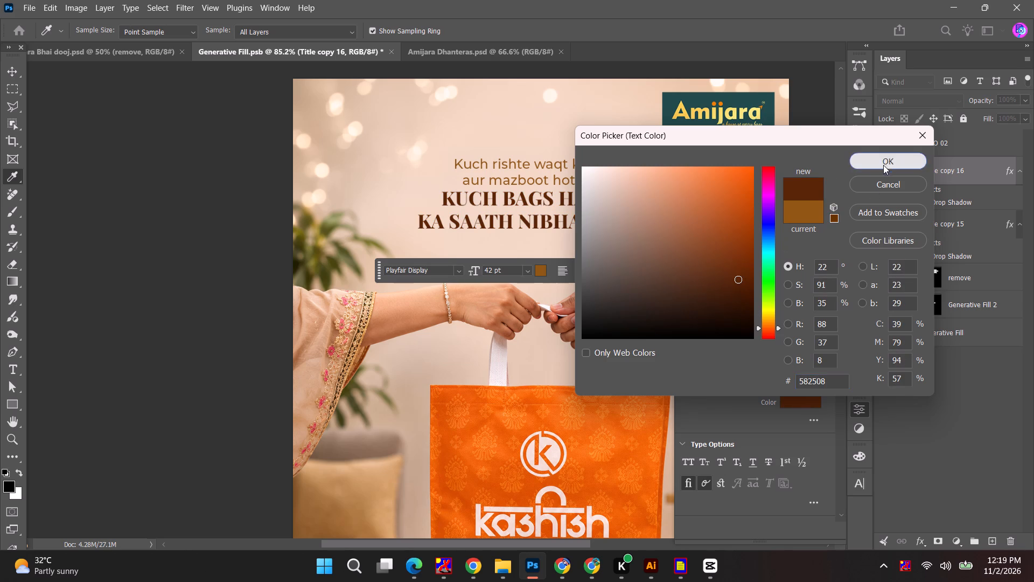
left_click(817, 183)
Clear the floating Properties window off the artwork by collapsing it back into the dock.
key("space")
key("space")
key("space")
key("space")
key("space")
key("space")
left_click_drag(795, 246, 774, 246)
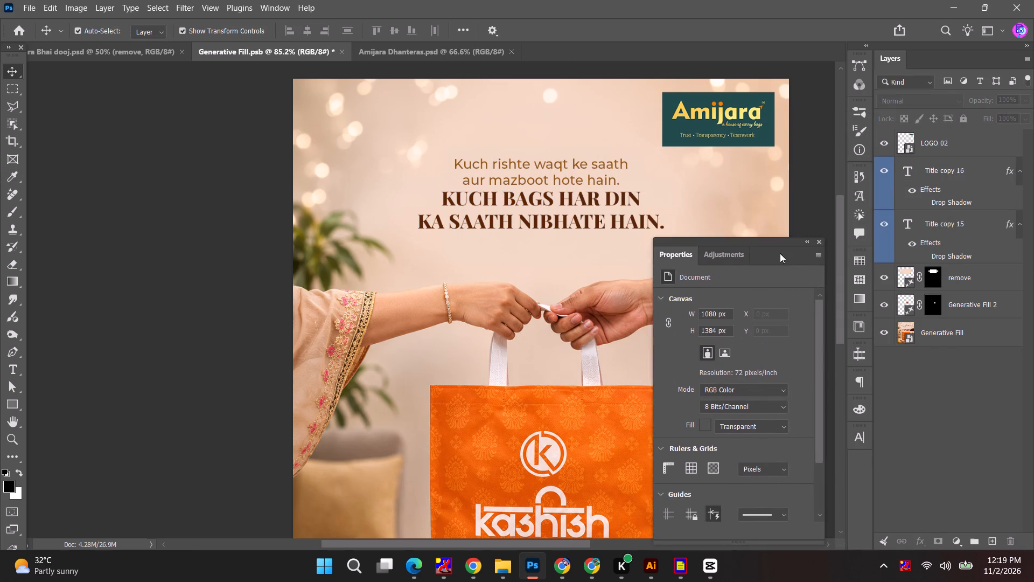
left_click_drag(780, 253, 862, 467)
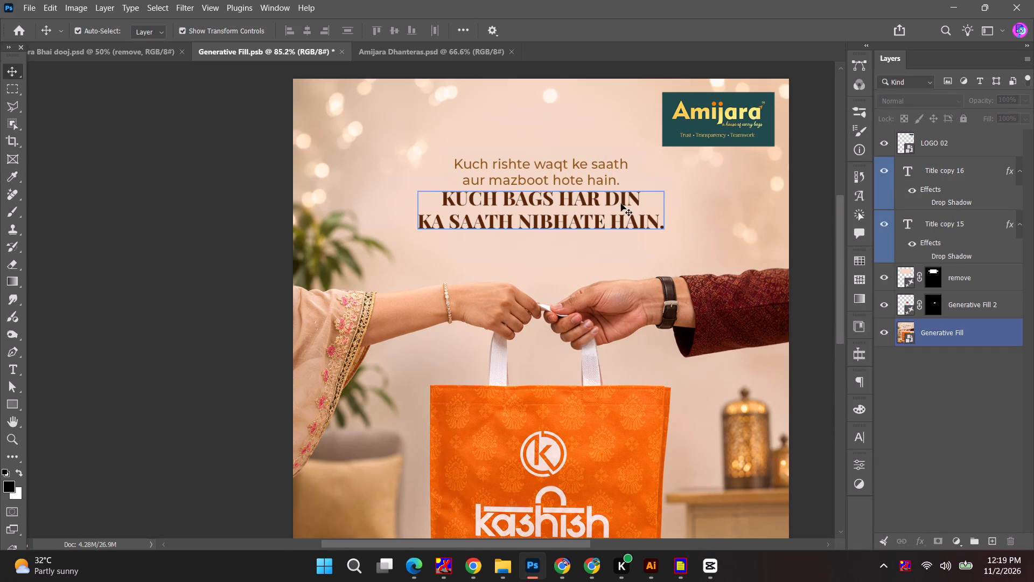
Move the "Kuch rishte" text straight up about 8 px to open a gap above the "KUCH BAGS" text.
left_click(560, 175)
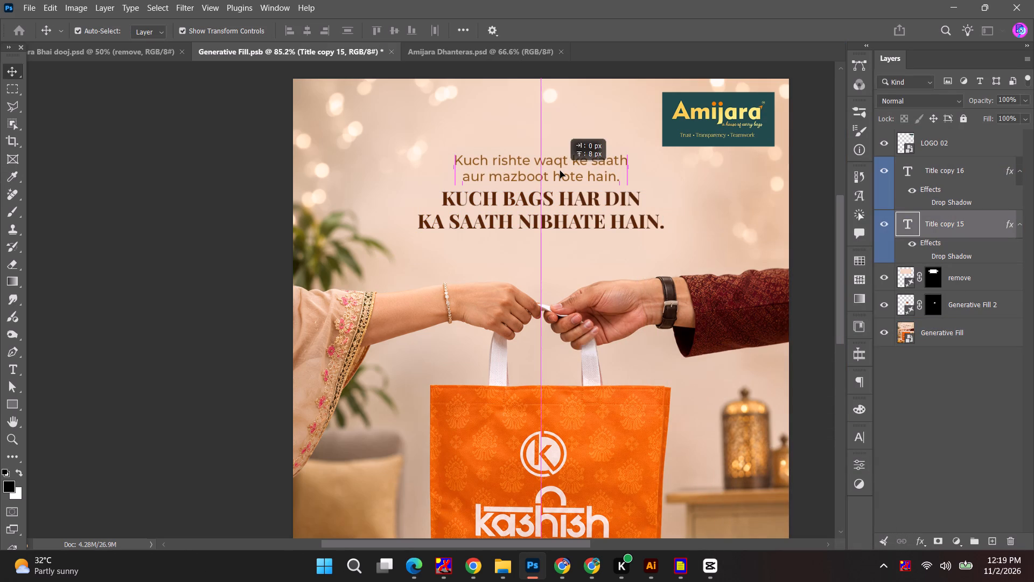
left_click(616, 203)
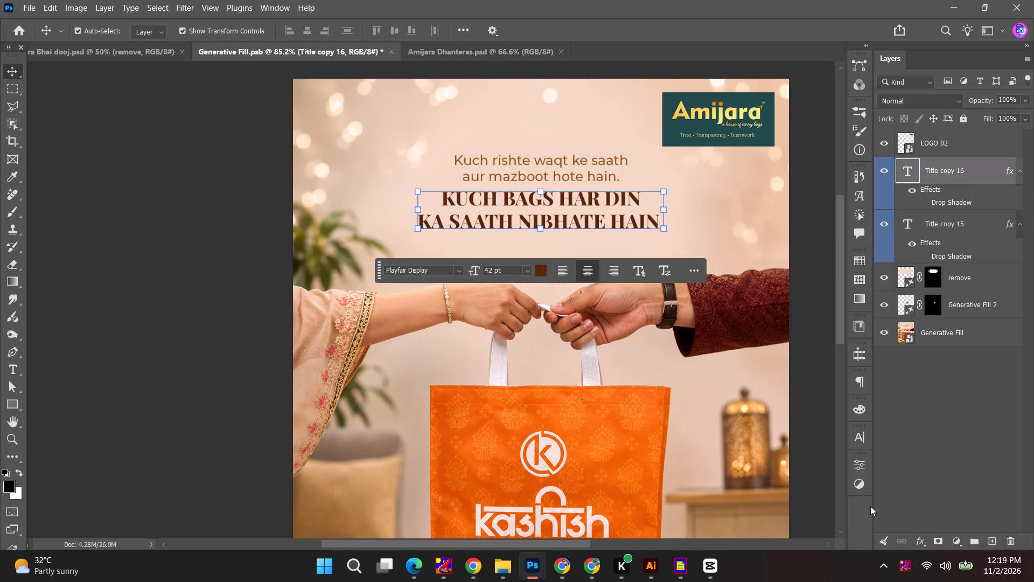
Duplicate the "Kuch rishte" text below the "KUCH BAGS" lines and replace the copy's wording with "#".
left_click(569, 167)
left_click_drag(573, 168, 570, 259, "alt")
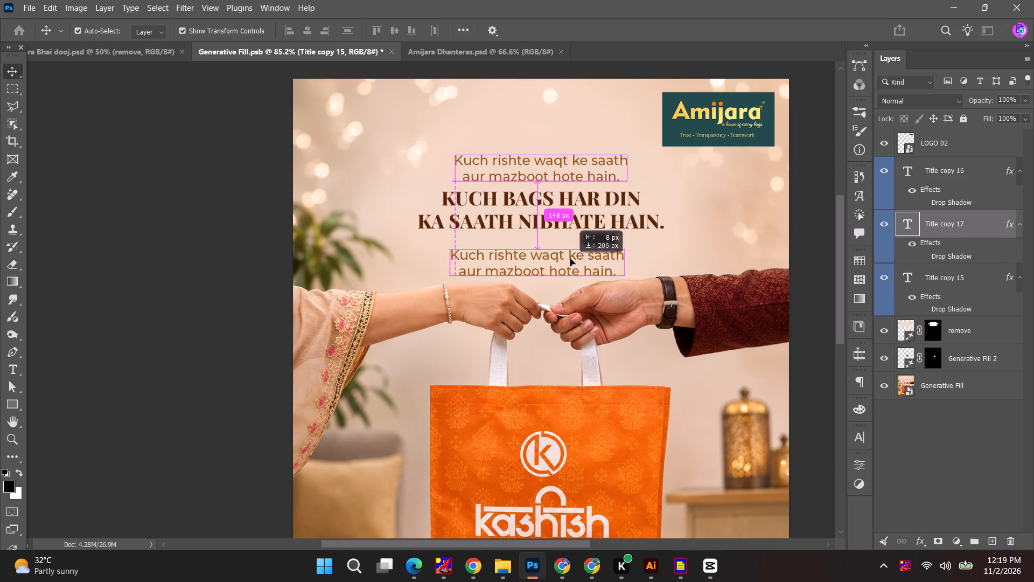
left_click_drag(570, 259, 572, 250, "alt")
double_click(571, 250, "shift")
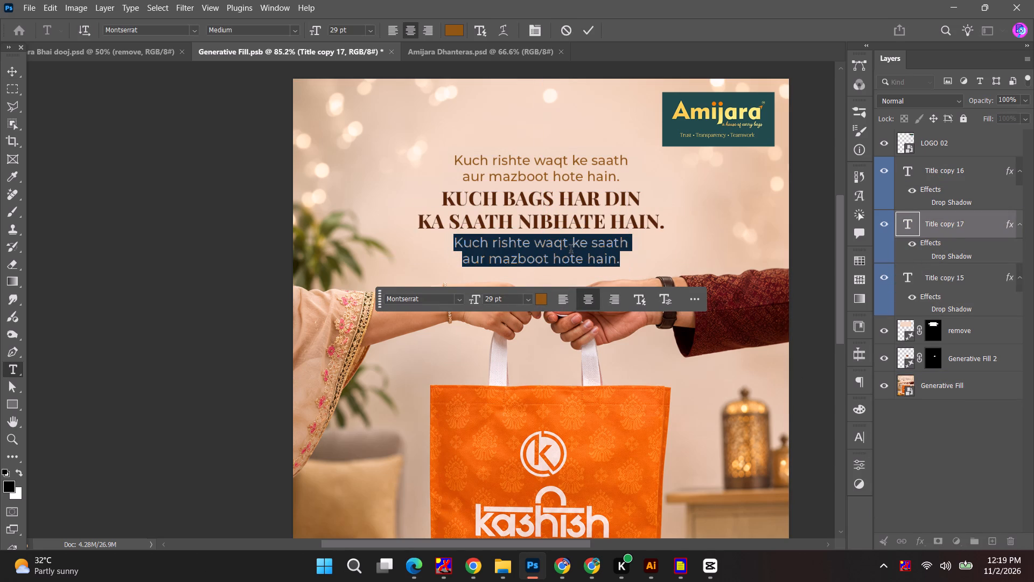
key("shift+numbersign")
Switch to the Chrome sheet and copy "Happy Bhai Dooj!" from the Amrit Soap Company cell.
key("alt+Tab")
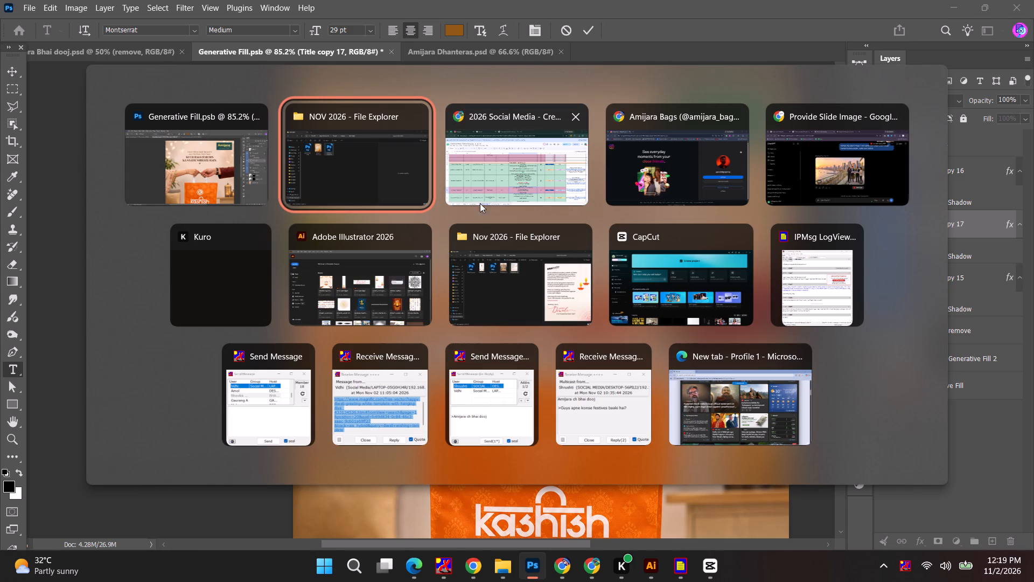
left_click(528, 184, "alt")
left_click(539, 408)
double_click(532, 409)
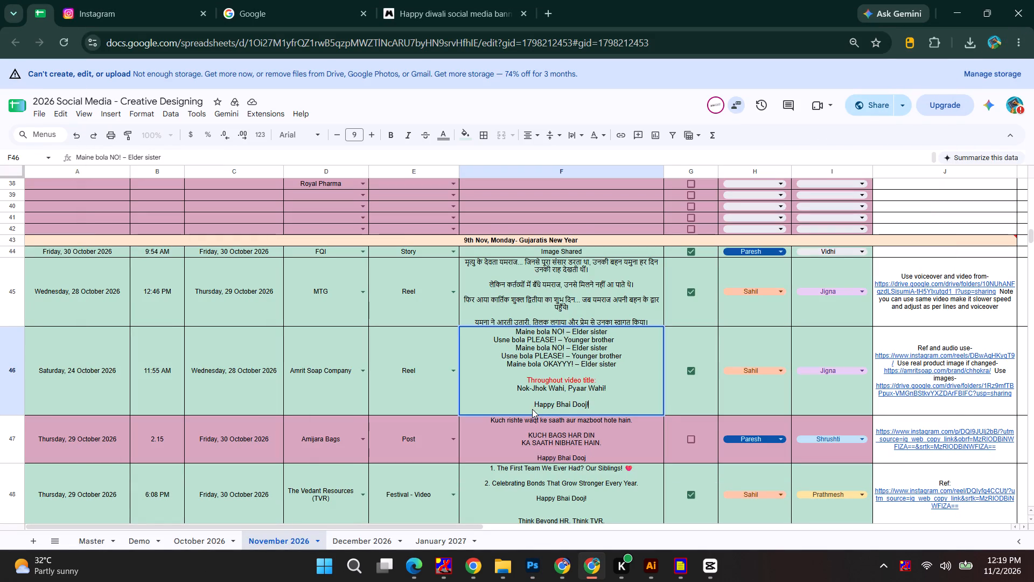
left_click_drag(533, 402, 605, 409)
key("ctrl+c")
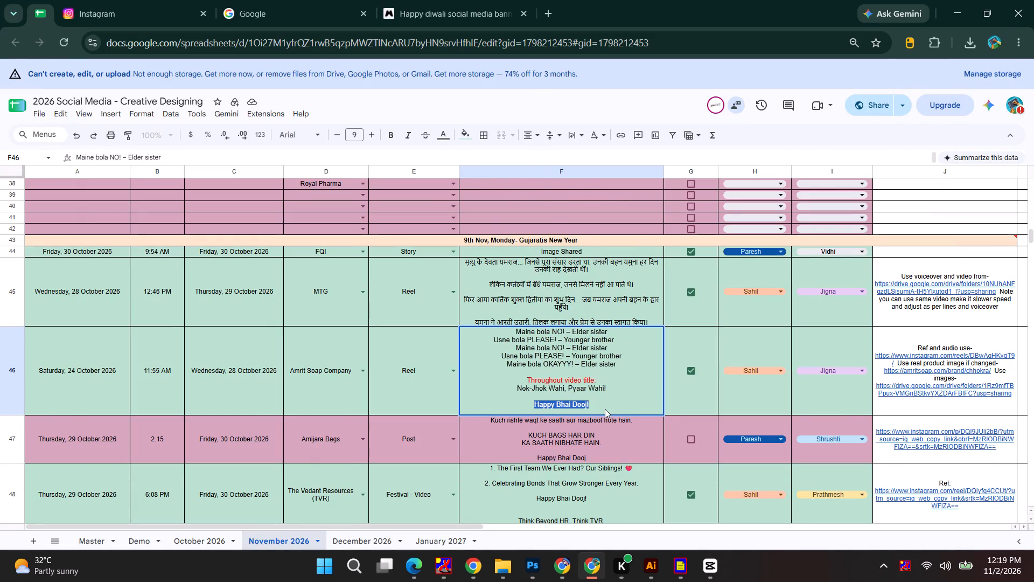
Back in Photoshop, paste the greeting after the "#" and trim spaces and exclamation mark to read "#HappyBhaiDooj".
key("alt+Tab")
left_click(549, 244)
key("ctrl+v")
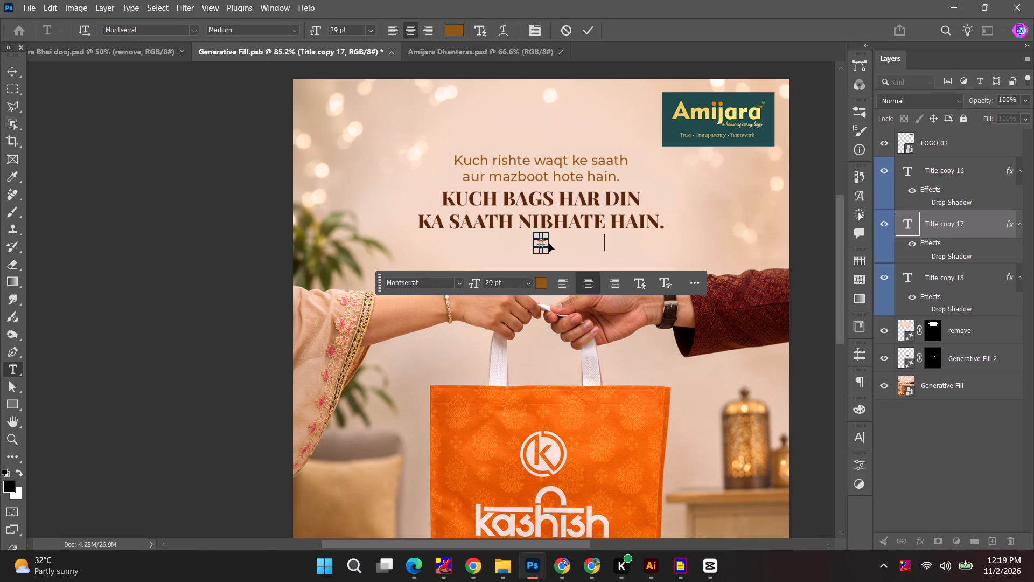
left_click(534, 242)
key("BackSpace")
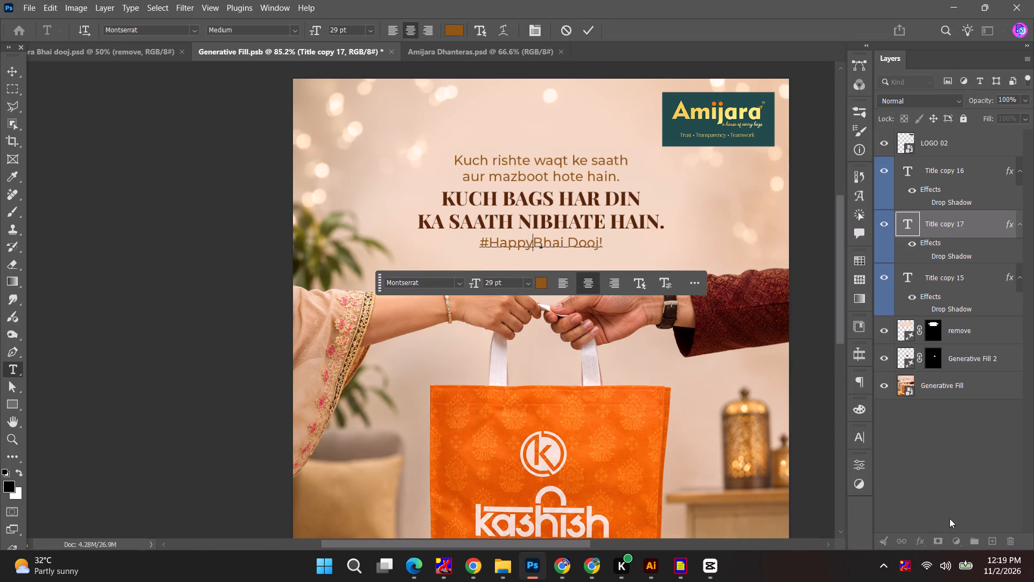
left_click(568, 242)
key("BackSpace")
left_click_drag(597, 243, 613, 245)
key("BackSpace")
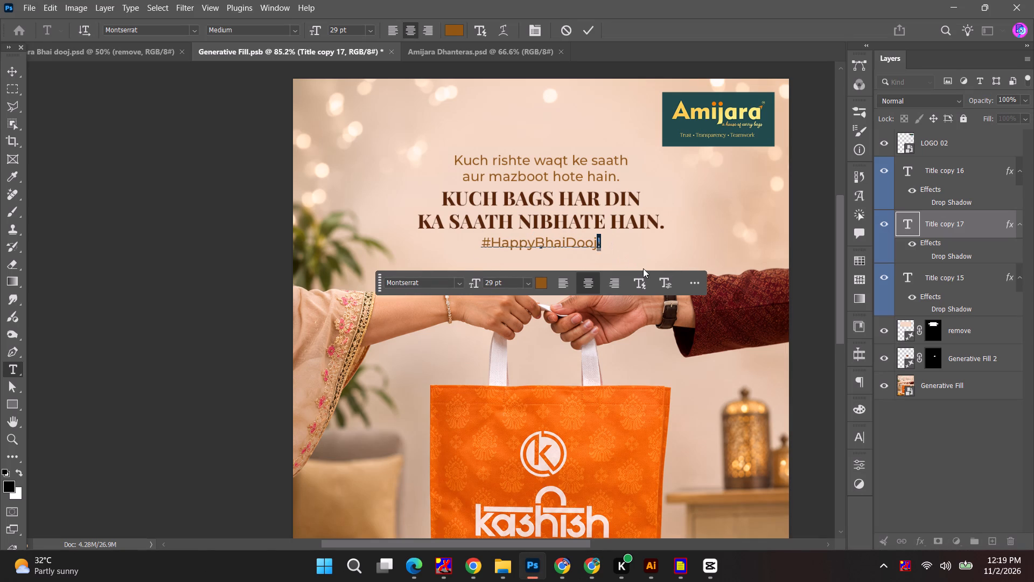
key("BackSpace")
Change the "#HappyBhaiDooj" text to Montserrat Bold.
key("ctrl+a")
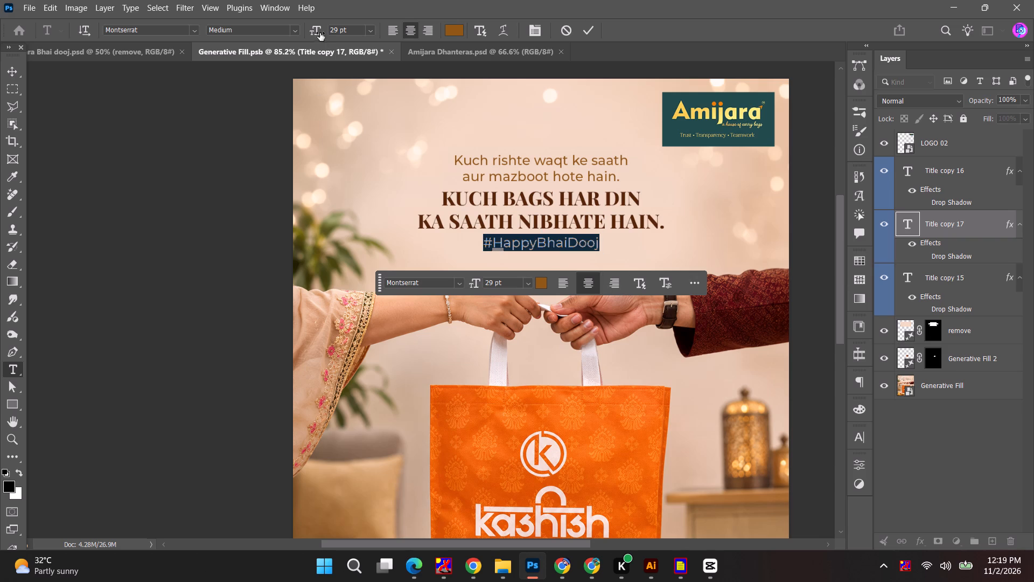
left_click(297, 33)
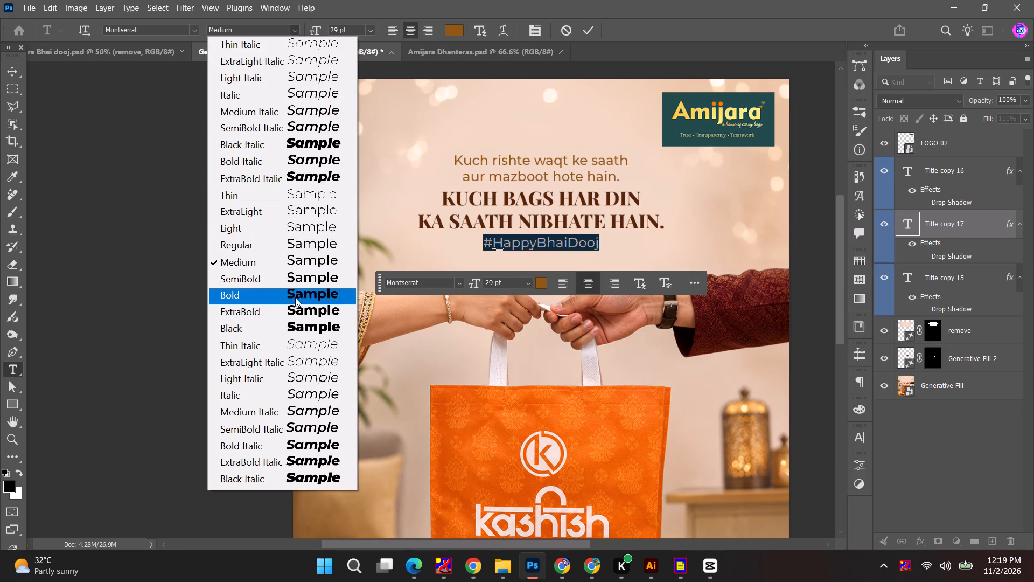
left_click(295, 299)
left_click(24, 70)
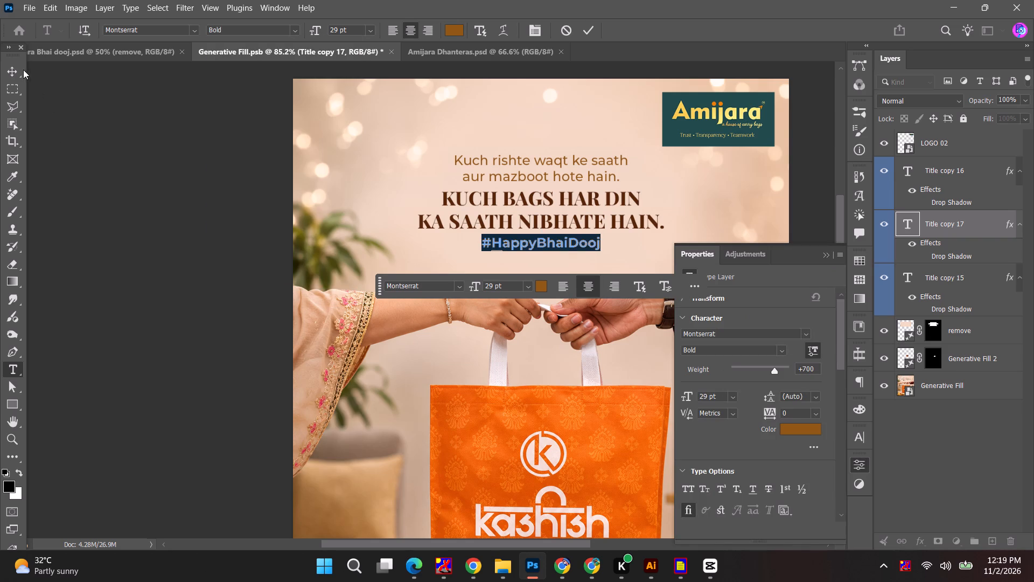
left_click(13, 70)
left_click(95, 171)
Move the "#HappyBhaiDooj" text slightly down, centred between the "KUCH BAGS" lines and the hands.
left_click_drag(544, 244, 544, 265)
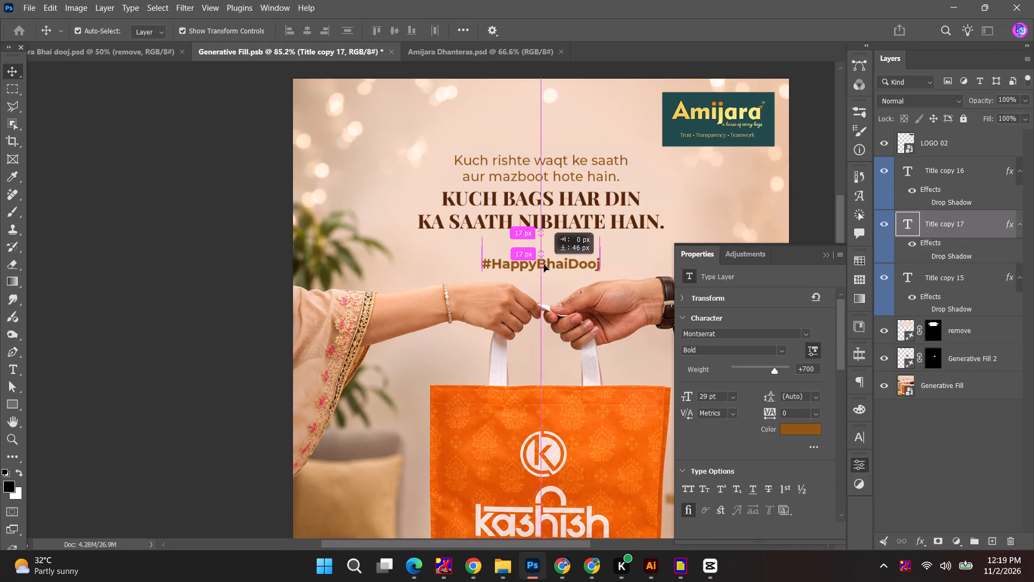
left_click_drag(544, 265, 541, 255)
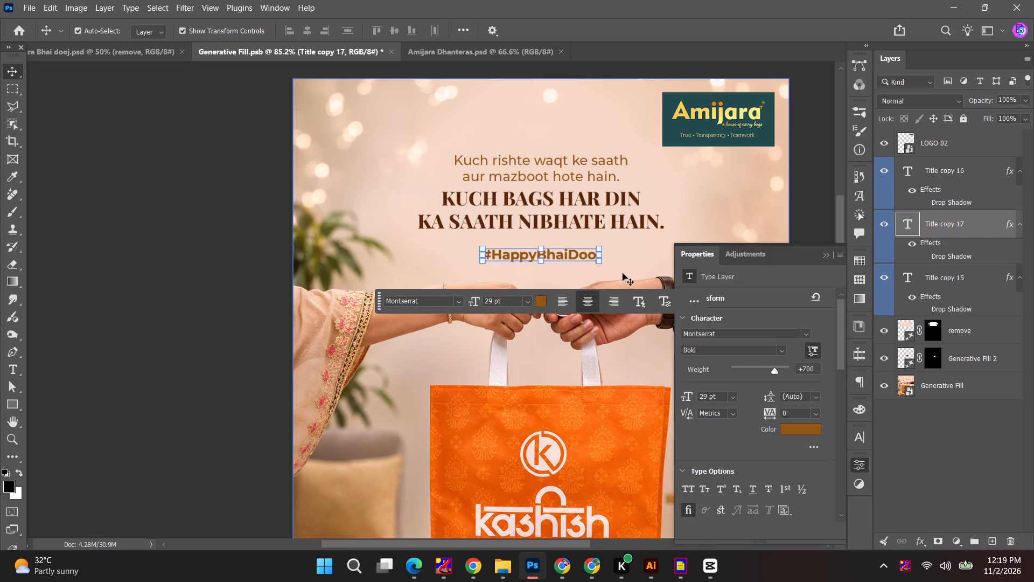
Change the "KUCH BAGS" text's font to Britannic Bold Regular.
left_click(626, 224)
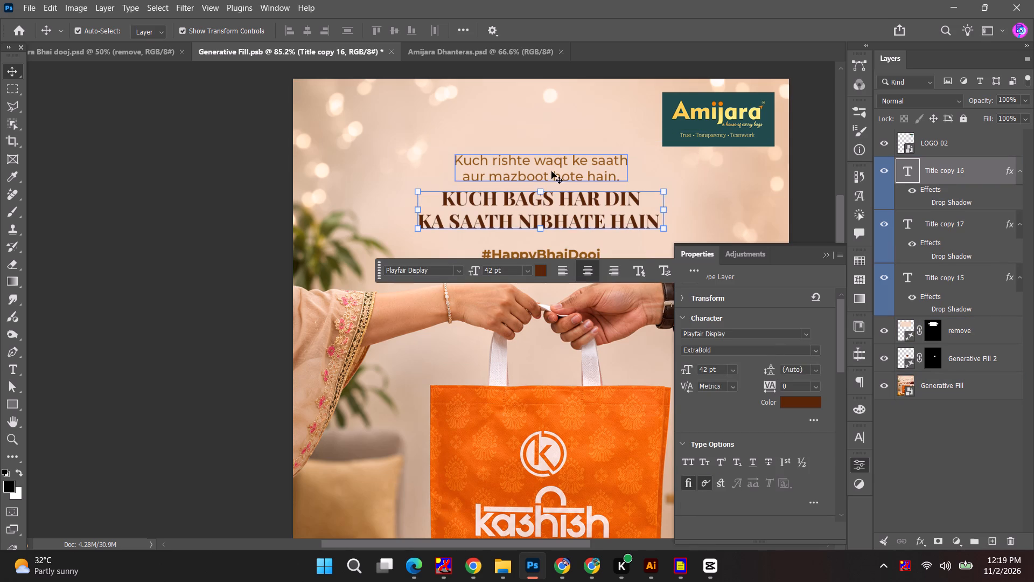
left_click(804, 333)
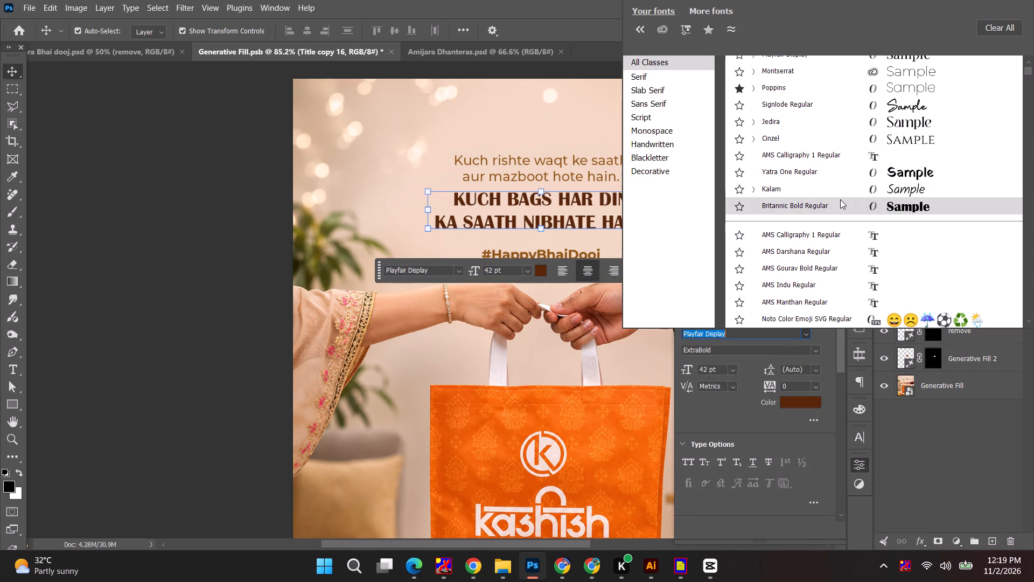
left_click(842, 200)
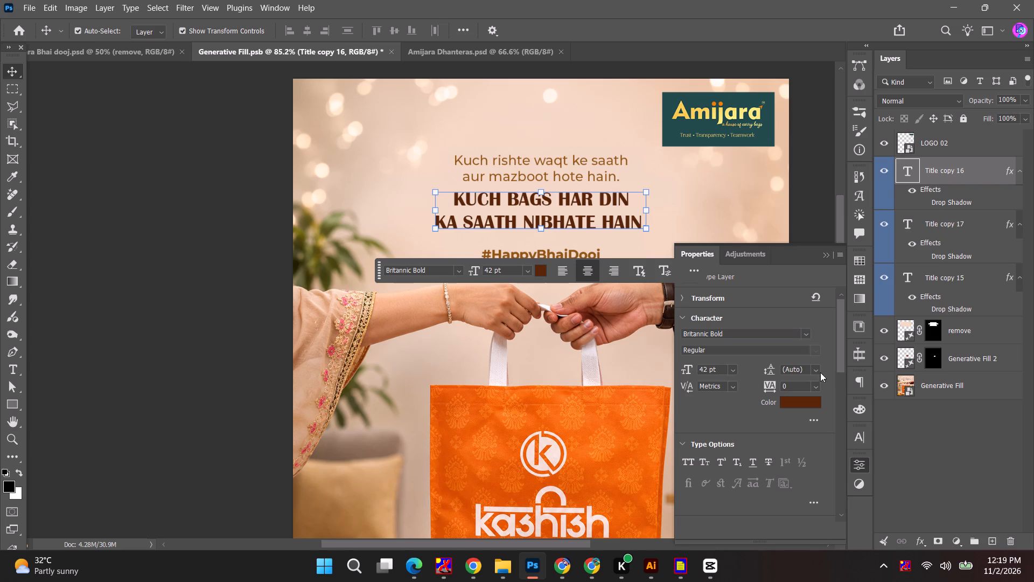
Tighten the "KUCH BAGS" text's leading to 41 pt.
left_click(818, 366)
left_click(815, 161)
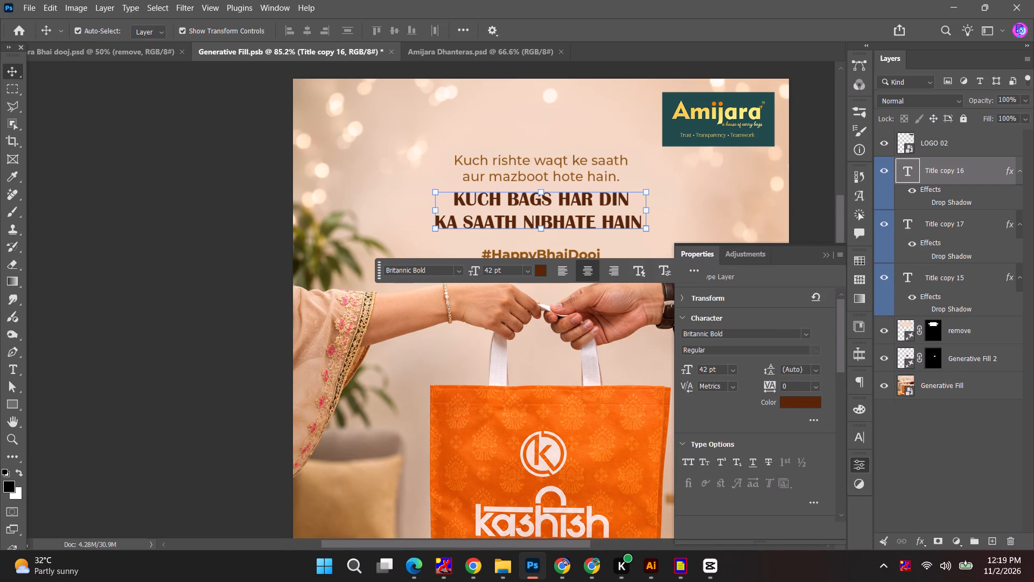
left_click(800, 372)
scroll(800, 371, "down", 9)
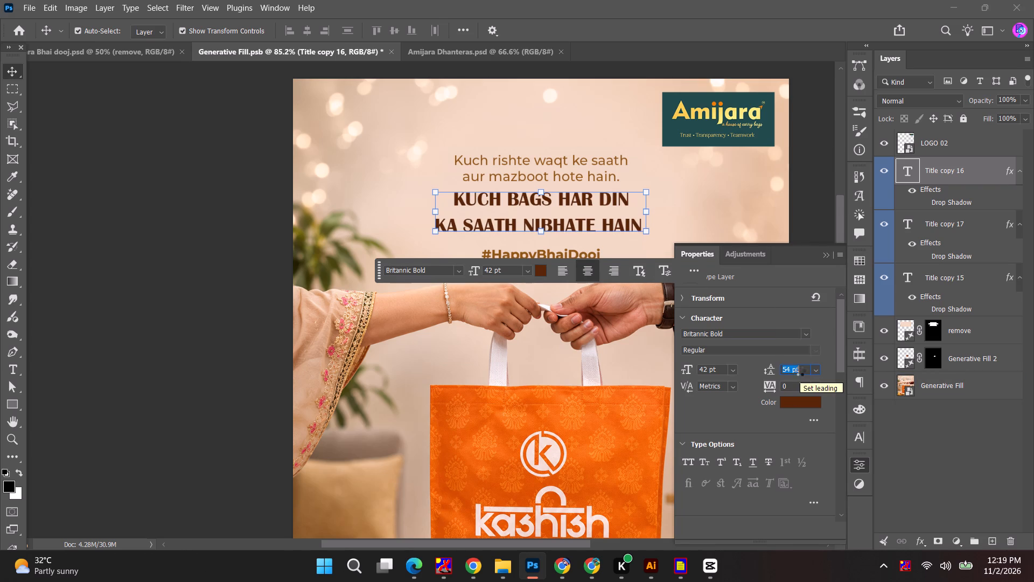
scroll(800, 371, "down", 8)
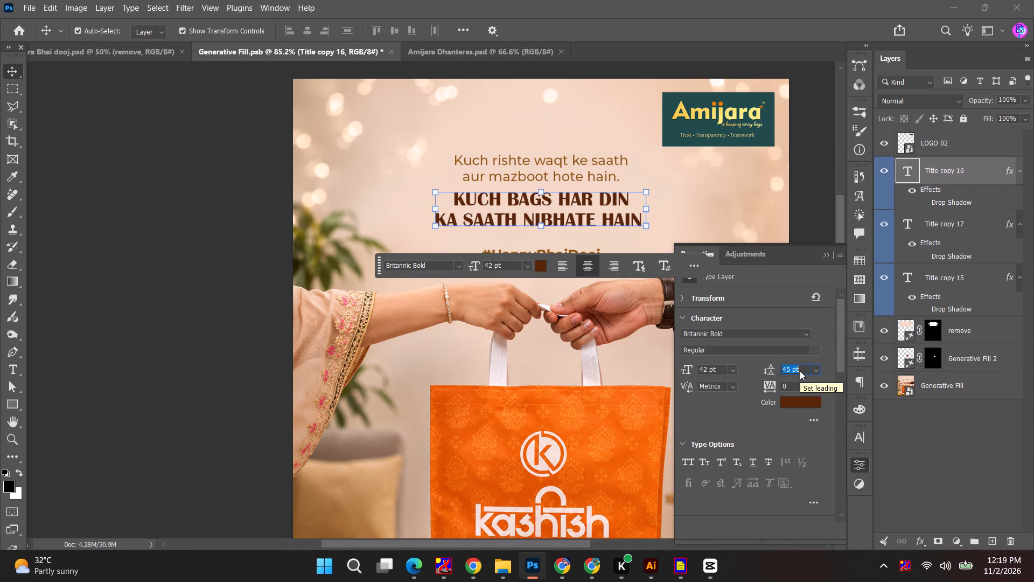
scroll(800, 371, "down", 4)
Scale the "KUCH BAGS" text up proportionally about its centre to about 128%.
left_click_drag(644, 227, 661, 233, "alt")
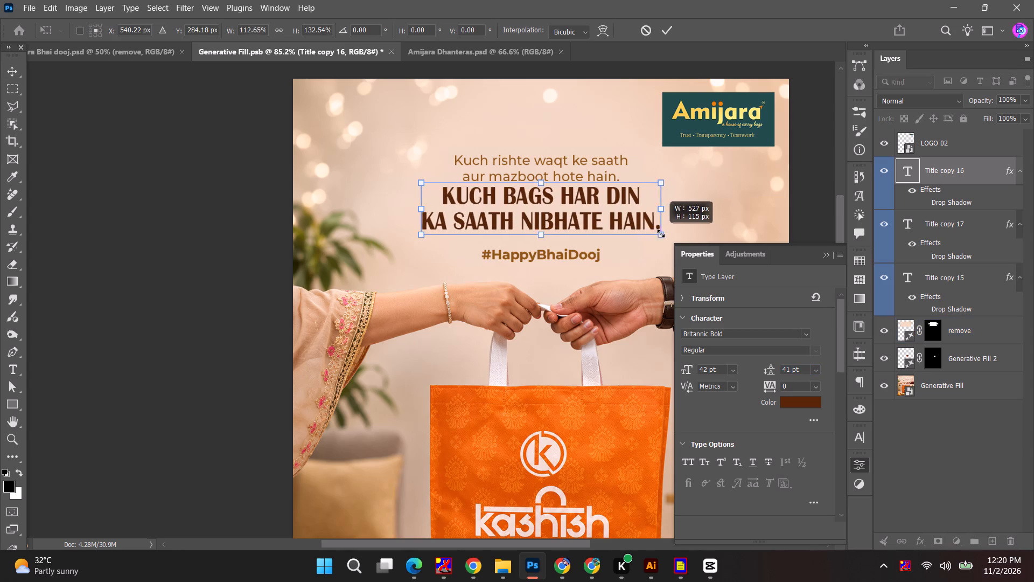
left_click_drag(661, 233, 686, 223, "alt")
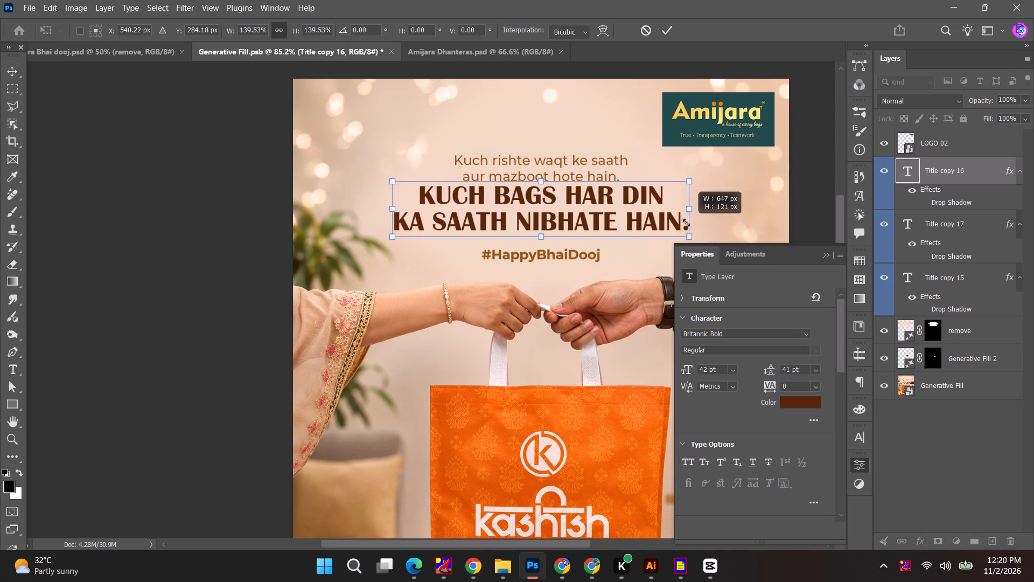
left_click_drag(686, 223, 676, 218, "alt")
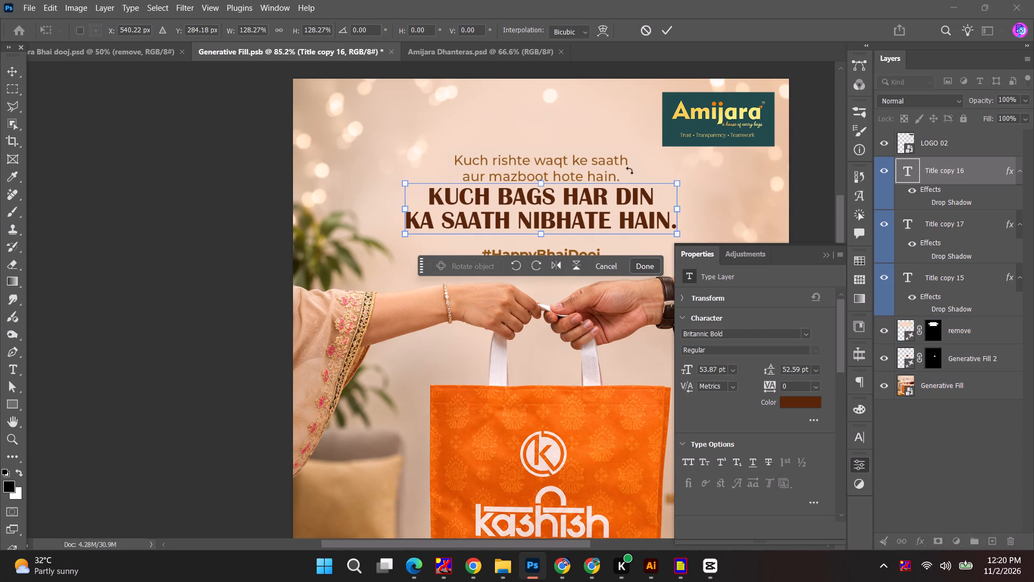
left_click(670, 27)
left_click(821, 200)
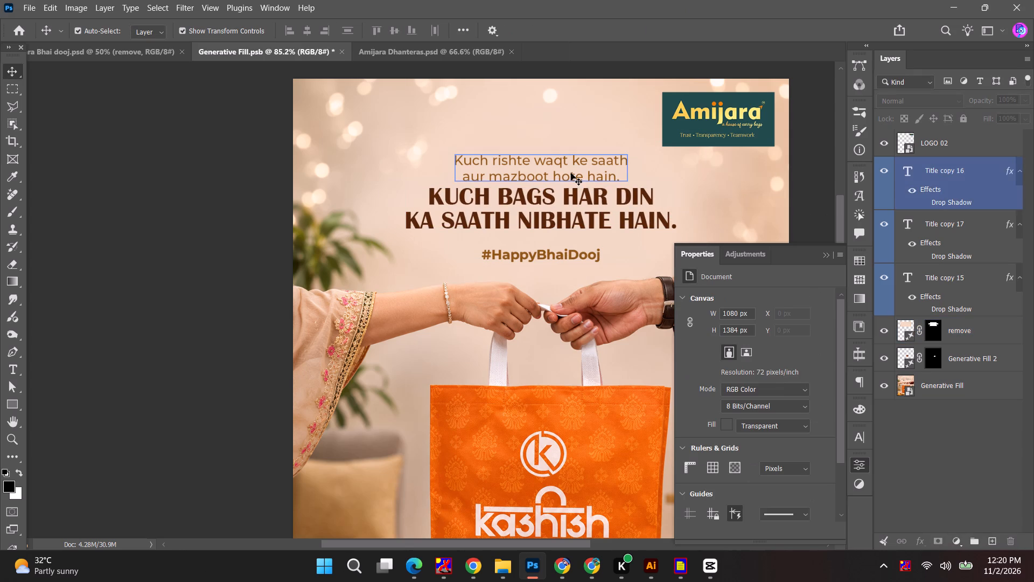
Move the "Kuch rishte" text slightly higher to clear the enlarged "KUCH BAGS" lines.
left_click(571, 173)
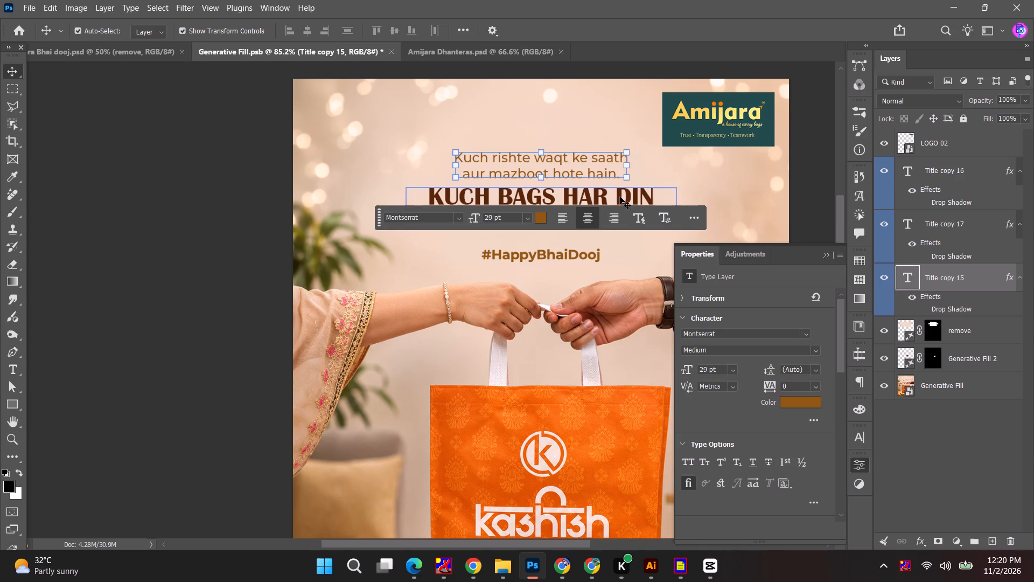
Set the "Kuch rishte" text's font weight to Montserrat SemiBold.
left_click(620, 197)
left_click(578, 165)
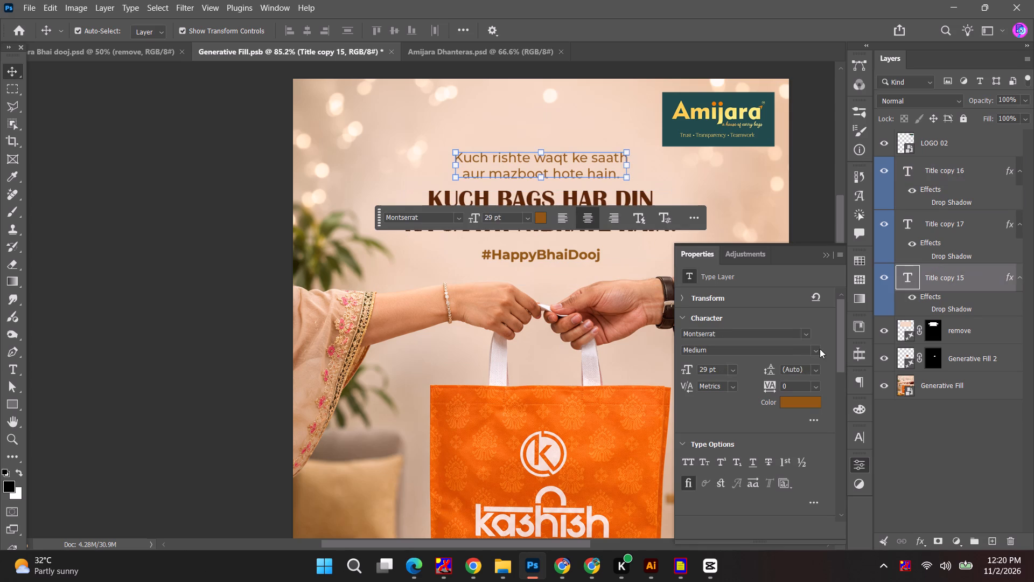
left_click(820, 349)
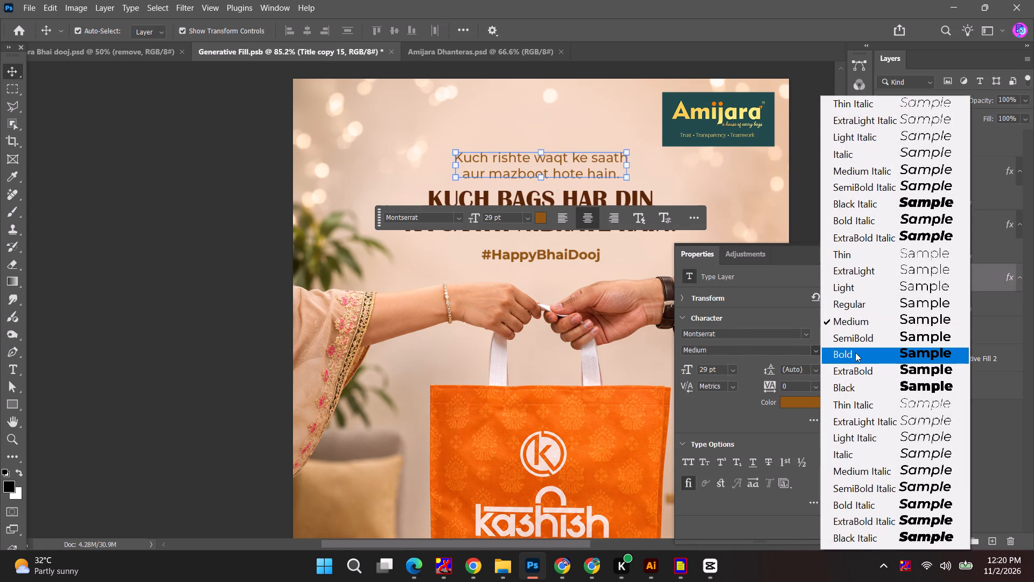
left_click(855, 350)
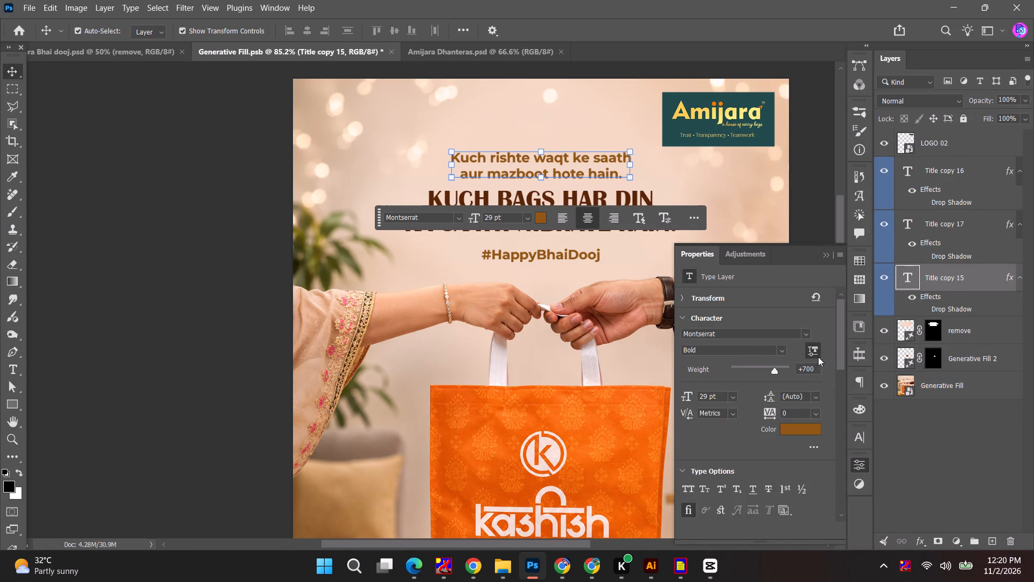
left_click(778, 353)
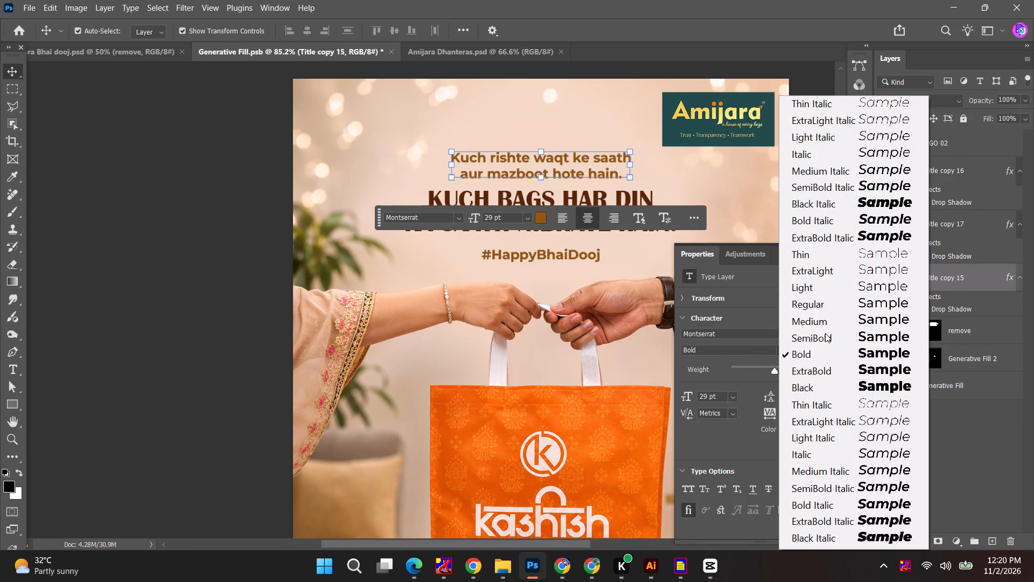
left_click(825, 333)
left_click(801, 203)
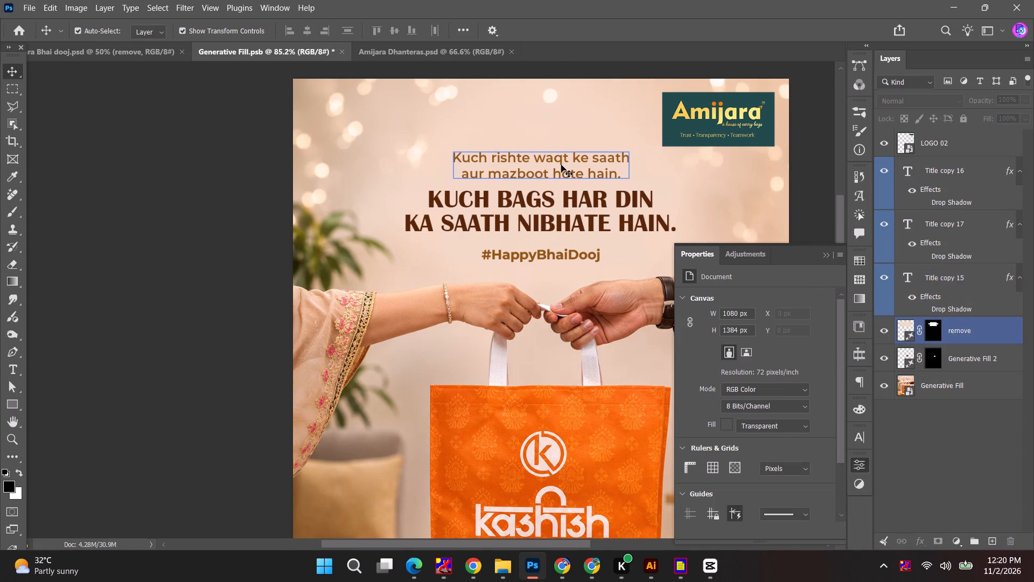
Scale the Generative Fill background image down to about 95.28% and align it with the canvas's top edge.
left_click(561, 165)
scroll(497, 281, "down", 4, "alt")
key("space")
key("space")
key("space")
key("space")
key("space")
key("space")
key("space")
left_click_drag(504, 398, 498, 267)
left_click(532, 283)
scroll(525, 330, "down", 5, "alt")
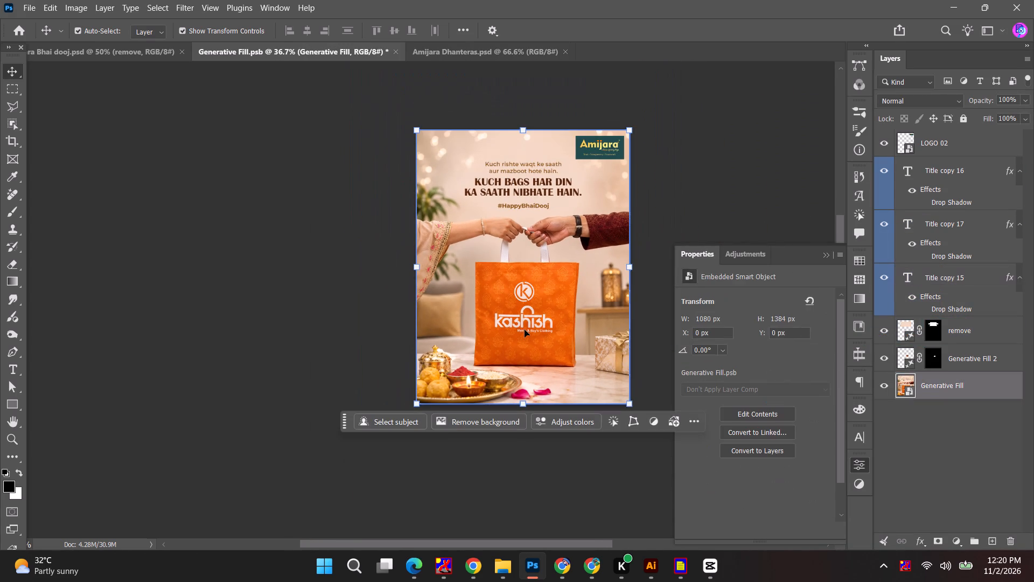
left_click_drag(523, 131, 523, 143, "shift")
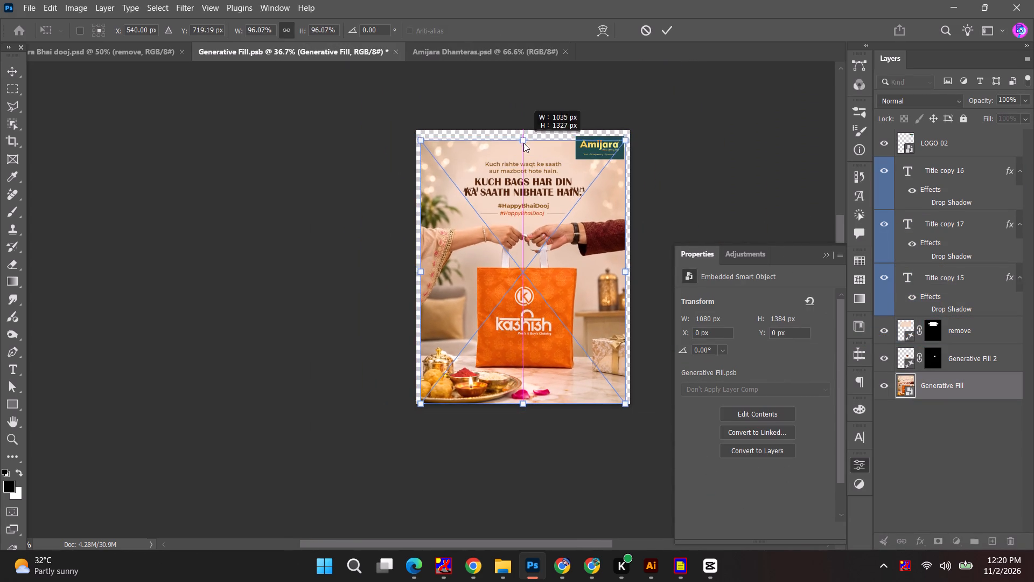
left_click_drag(523, 143, 523, 144, "shift")
left_click_drag(525, 246, 525, 233)
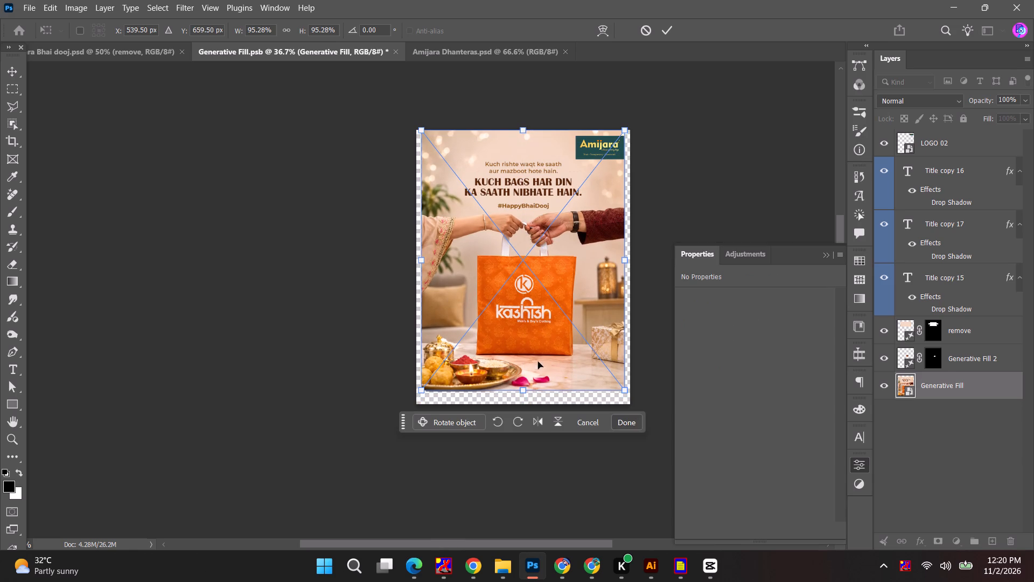
left_click(539, 346)
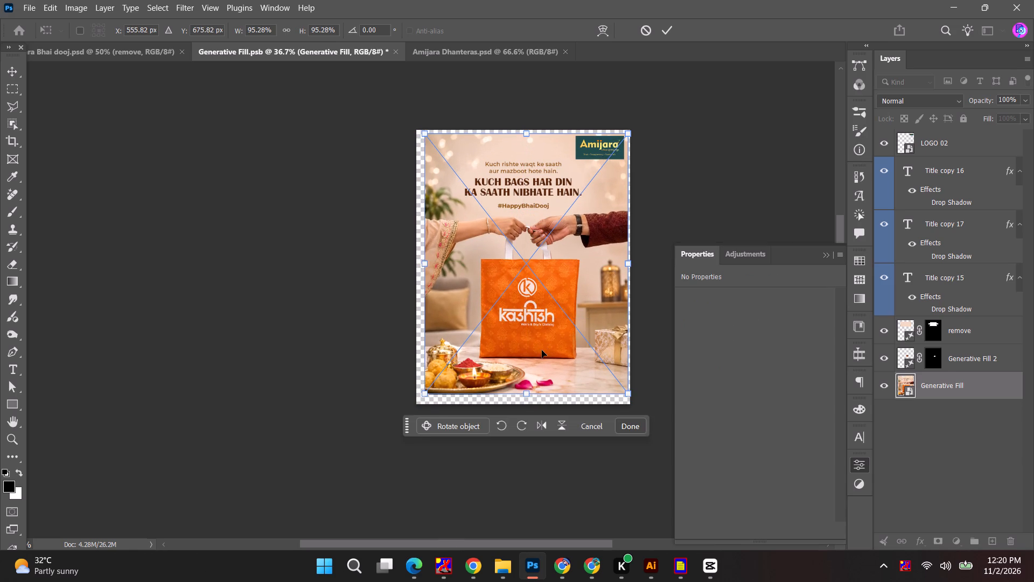
key("ctrl+z")
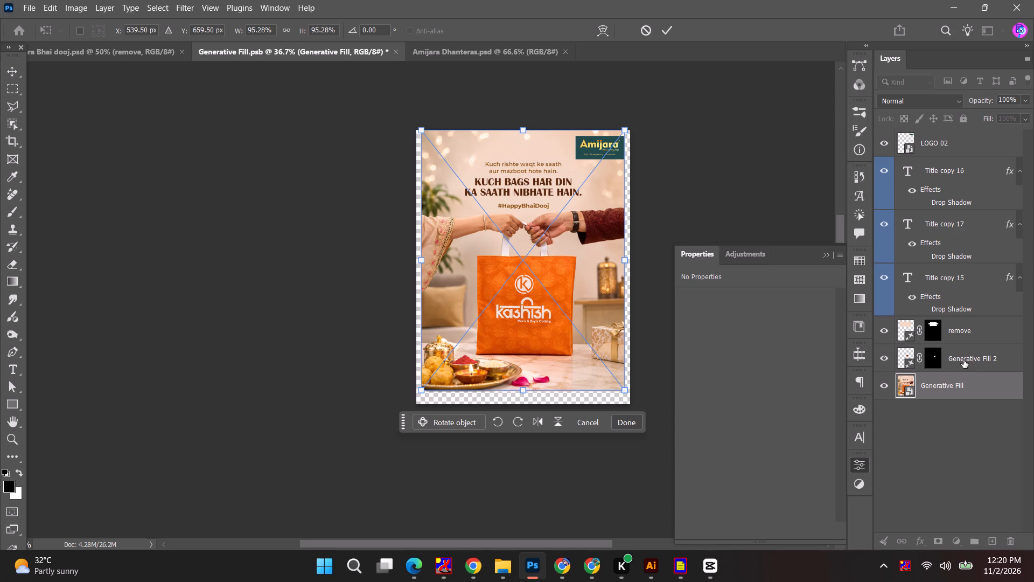
Combine the remove, Generative Fill 2 and Generative Fill layers into one smart object.
left_click(966, 356, "ctrl")
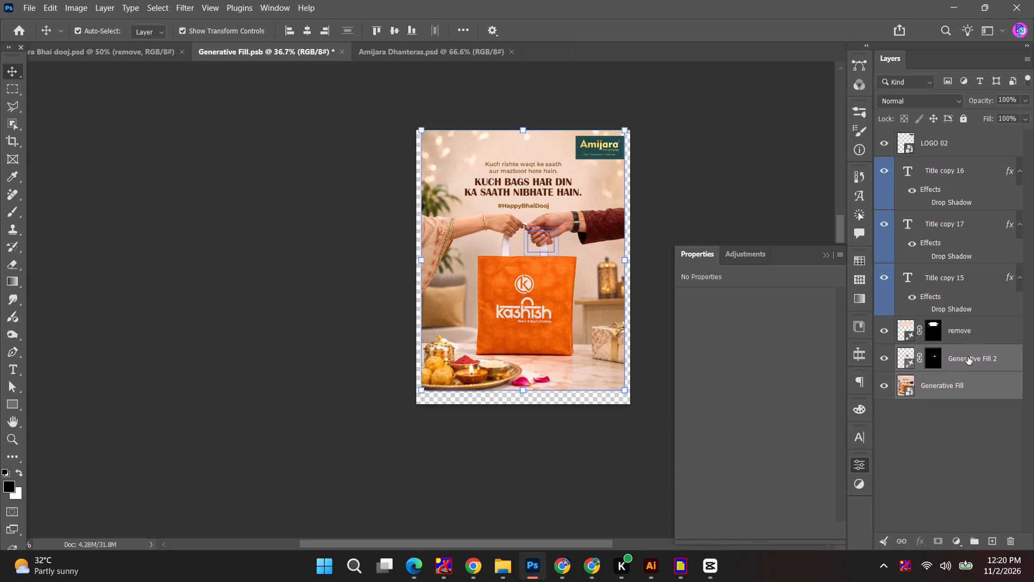
left_click(968, 332, "ctrl")
right_click(968, 332)
left_click(917, 491)
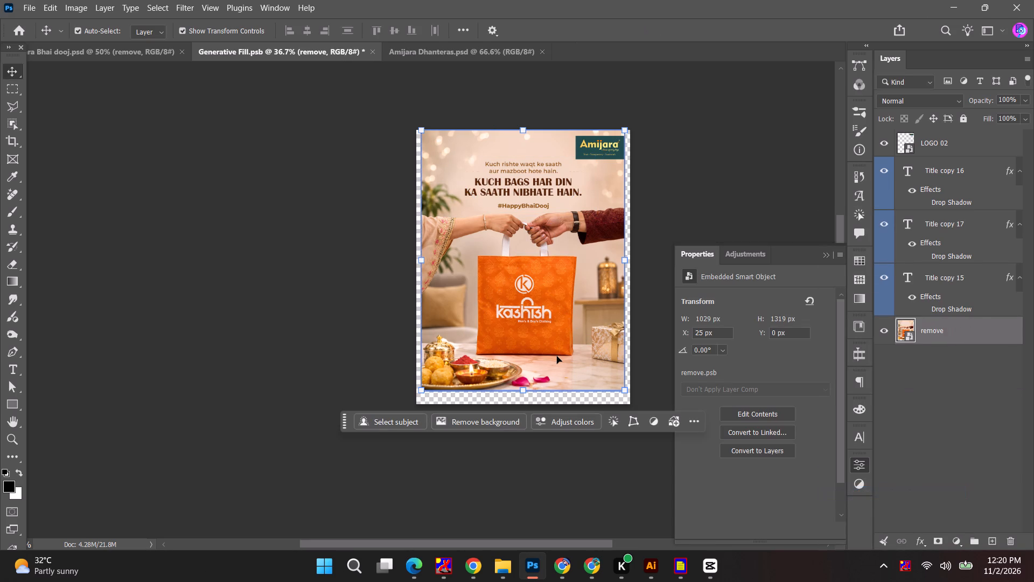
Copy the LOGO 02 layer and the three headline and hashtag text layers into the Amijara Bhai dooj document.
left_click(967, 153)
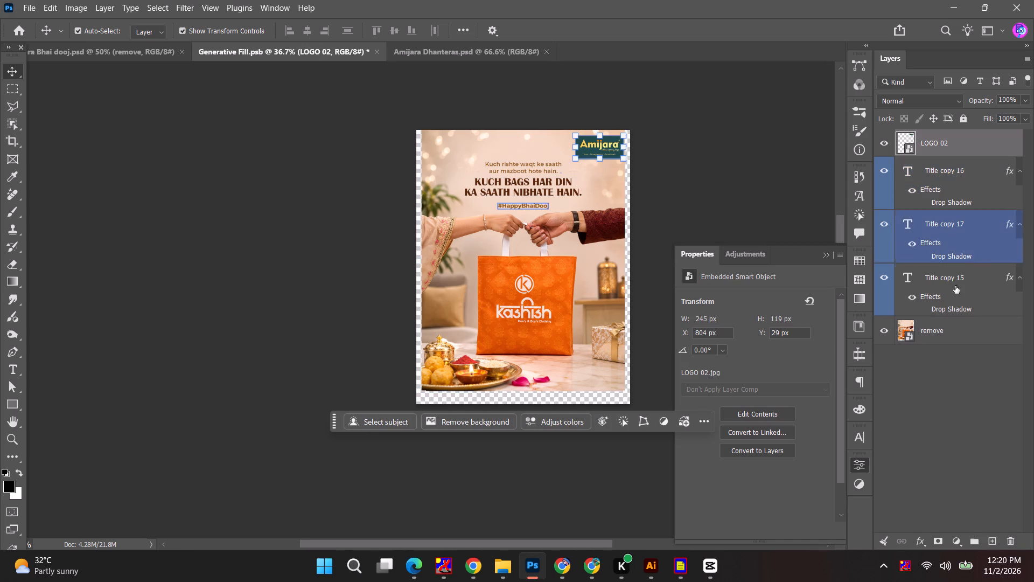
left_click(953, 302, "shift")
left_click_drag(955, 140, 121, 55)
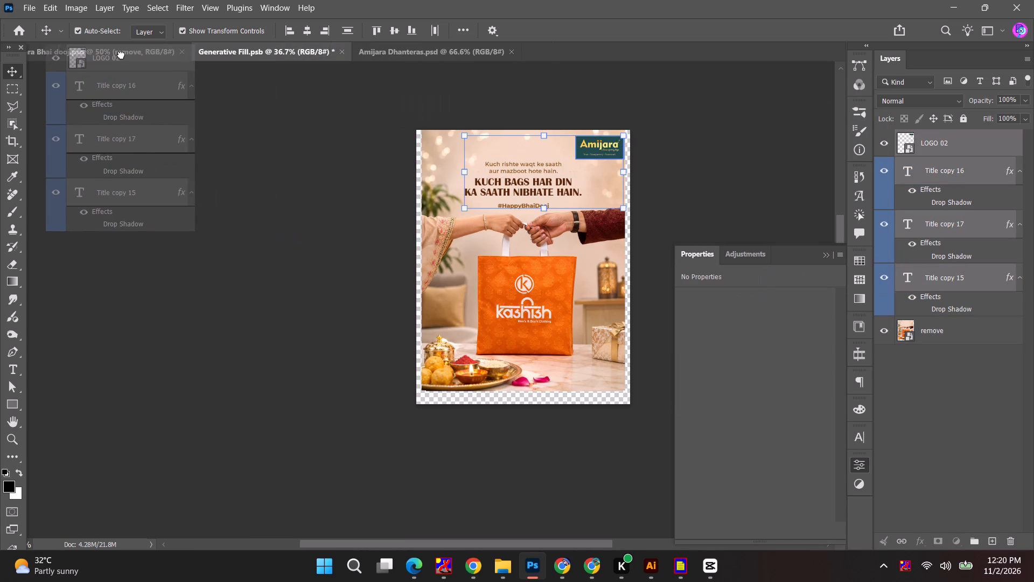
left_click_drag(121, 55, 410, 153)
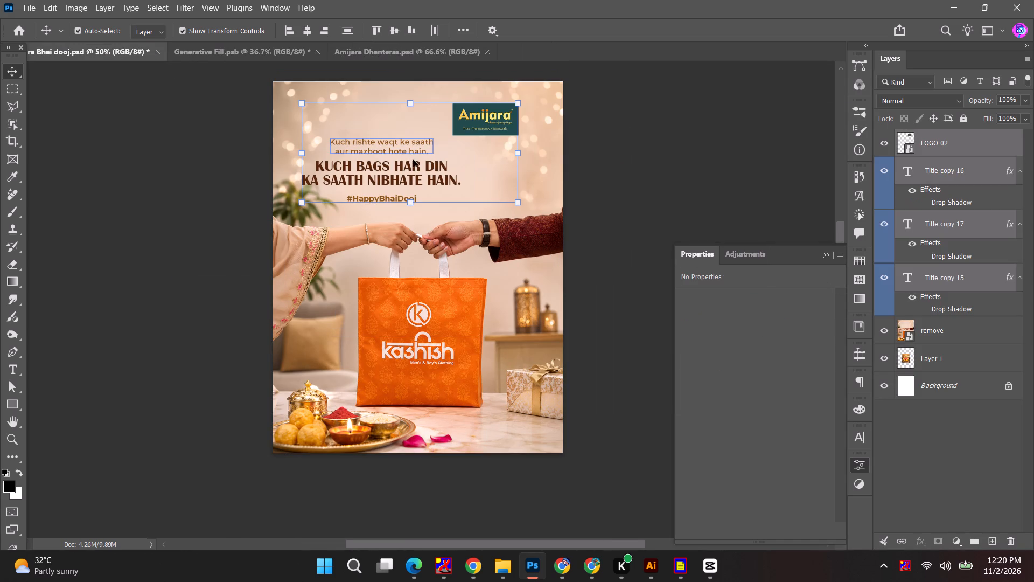
Undo the copied logo and text layers and the background's smart object conversion in the Amijara Bhai dooj document.
left_click(655, 162)
left_click_drag(485, 123, 520, 108)
key("ctrl+z")
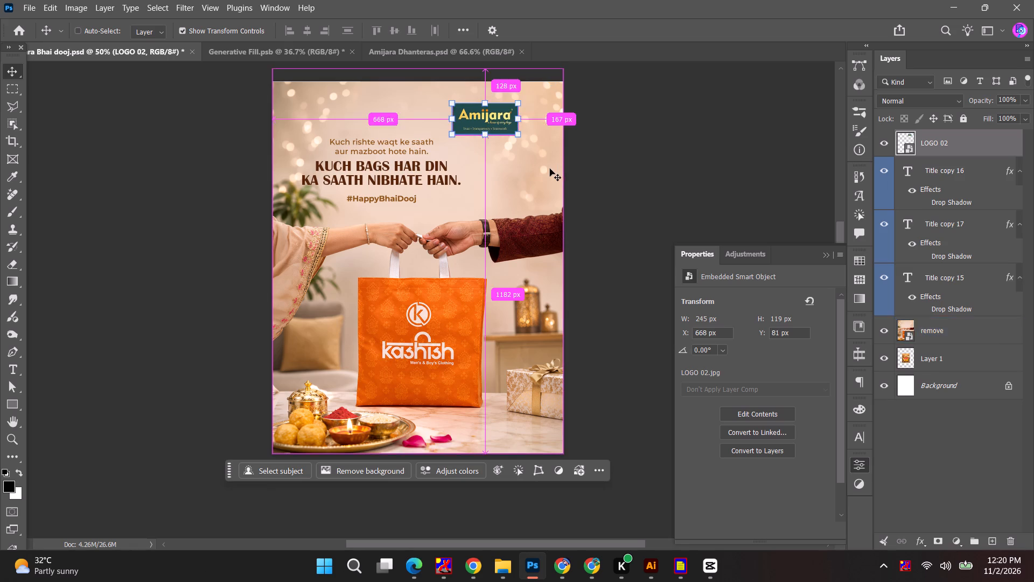
key("ctrl+z")
key("ctrl+z")
left_click(614, 204)
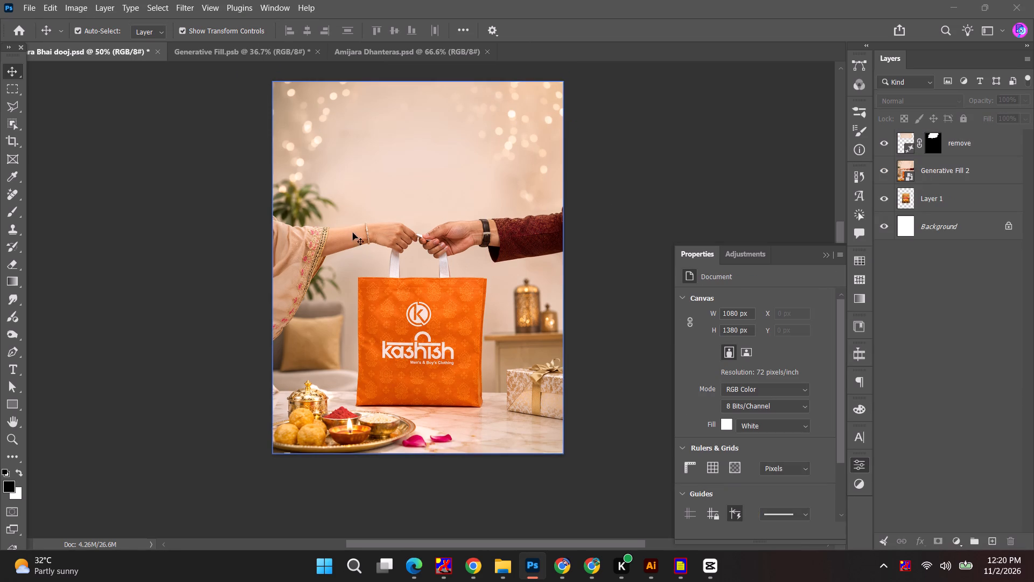
Duplicate the selected logo and text layers from Amijara Dhanteras.psd into the Amijara Bhai dooj.psd document.
left_click(344, 49)
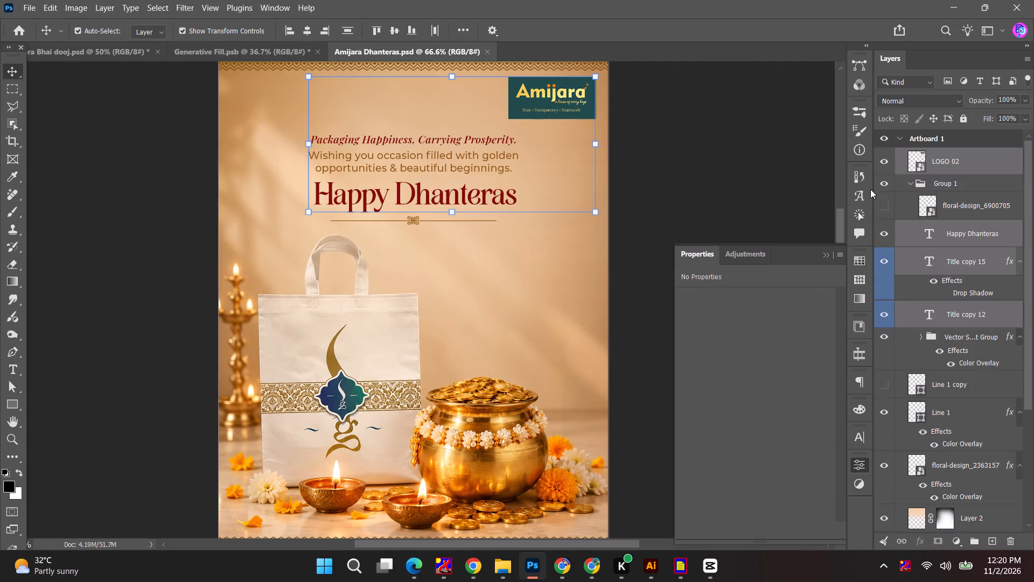
right_click(948, 163)
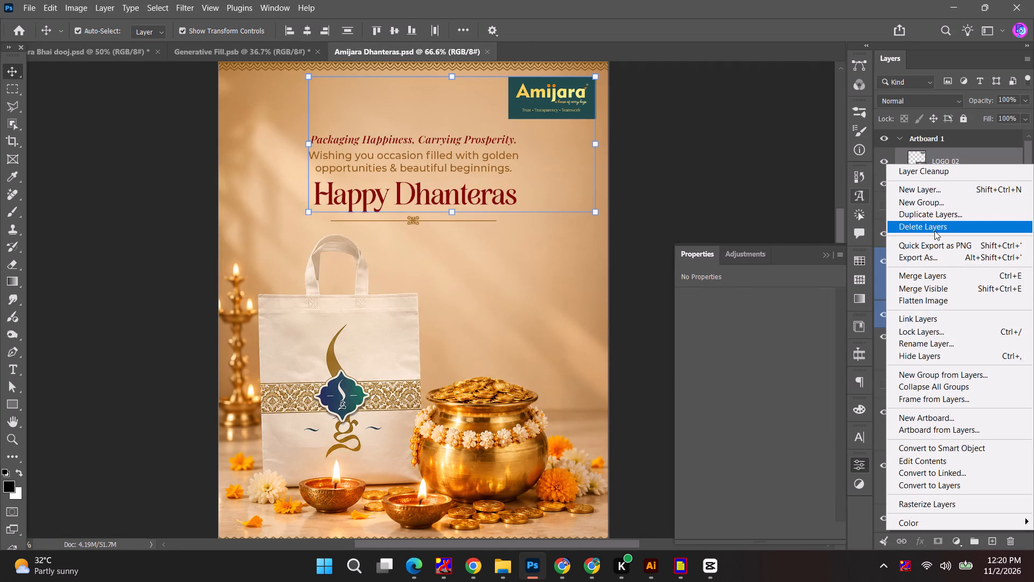
left_click(931, 216)
left_click(480, 194)
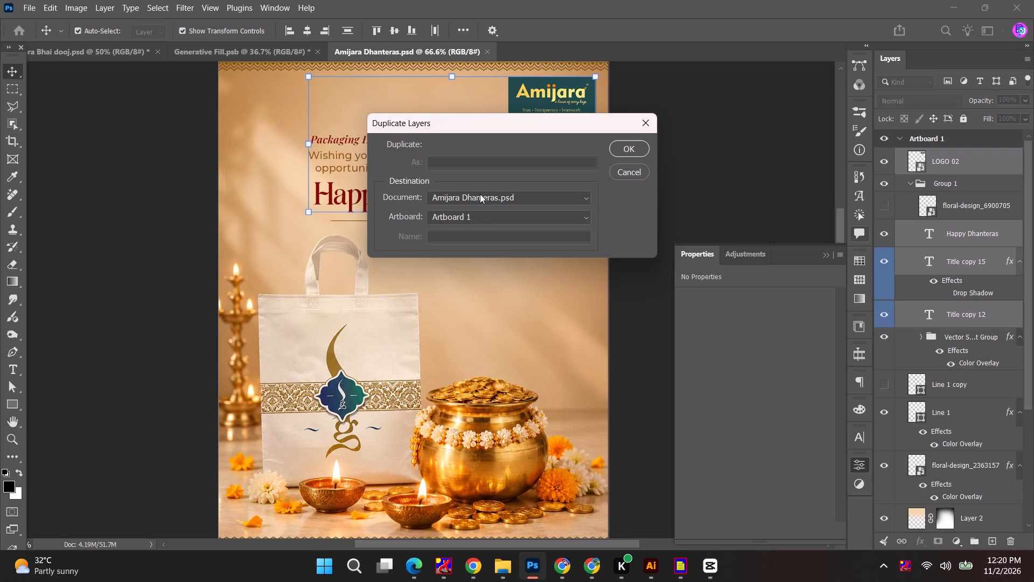
left_click(473, 212)
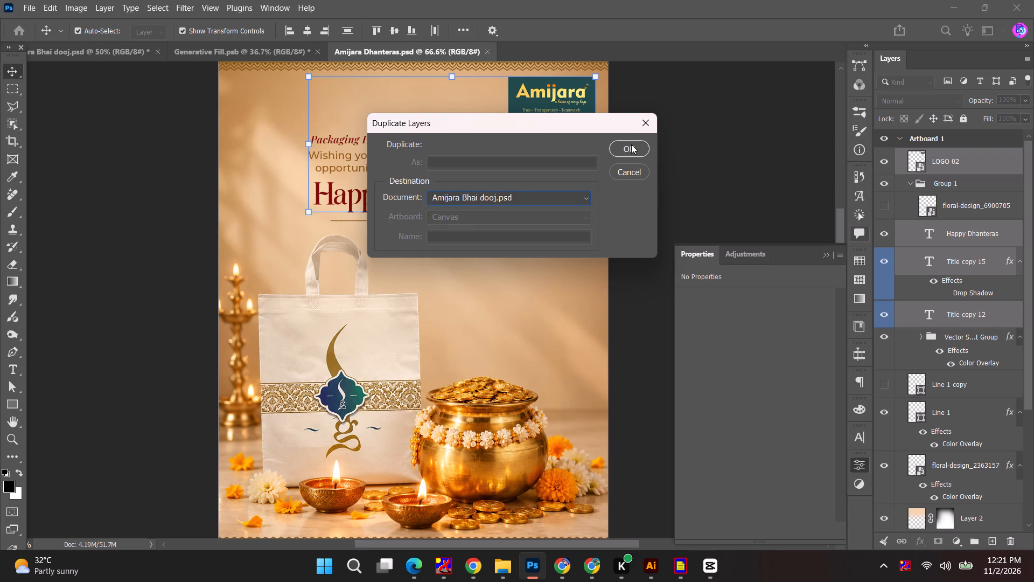
left_click(631, 144)
left_click(111, 56)
left_click(634, 125)
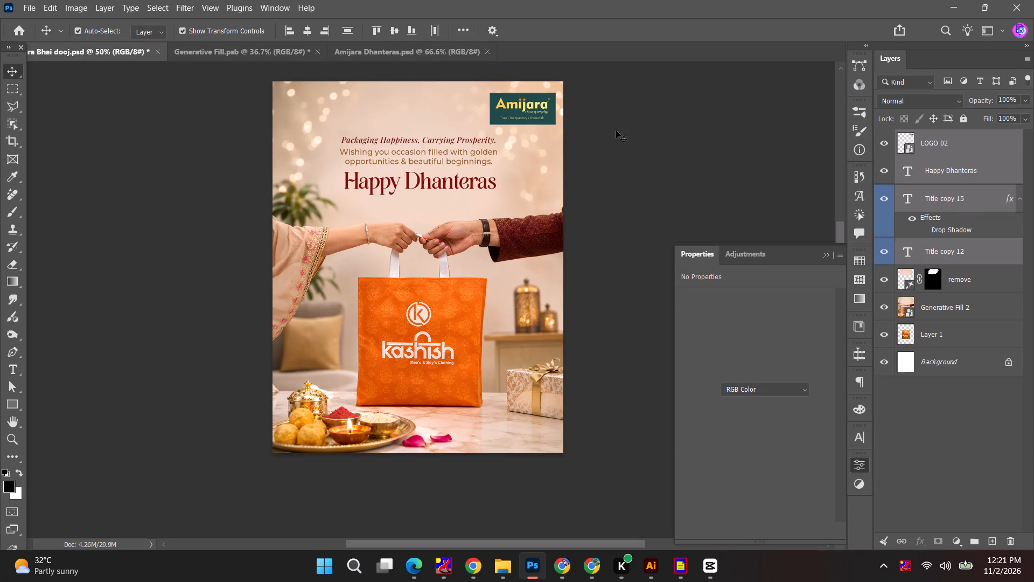
left_click(966, 273)
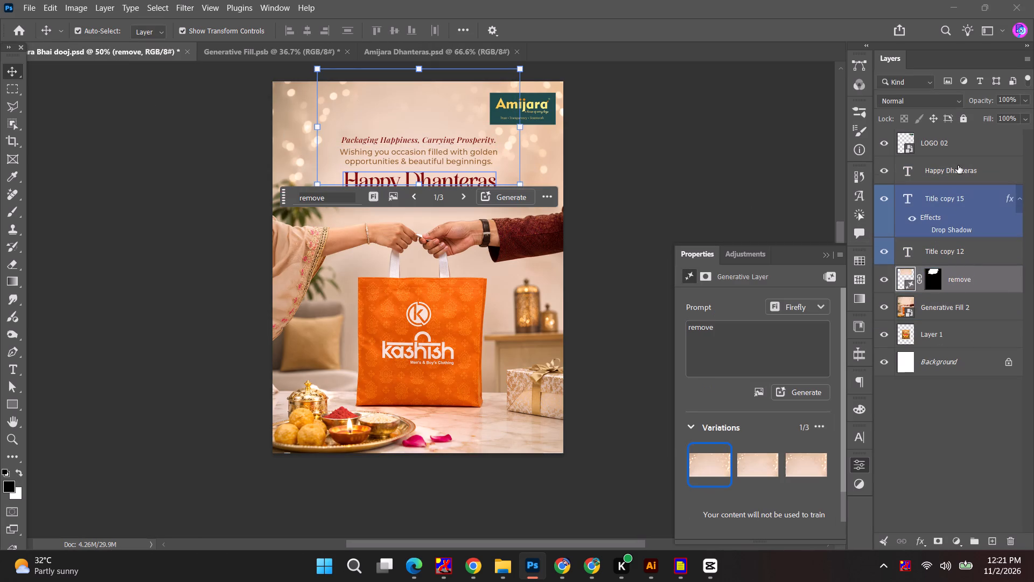
left_click(951, 175)
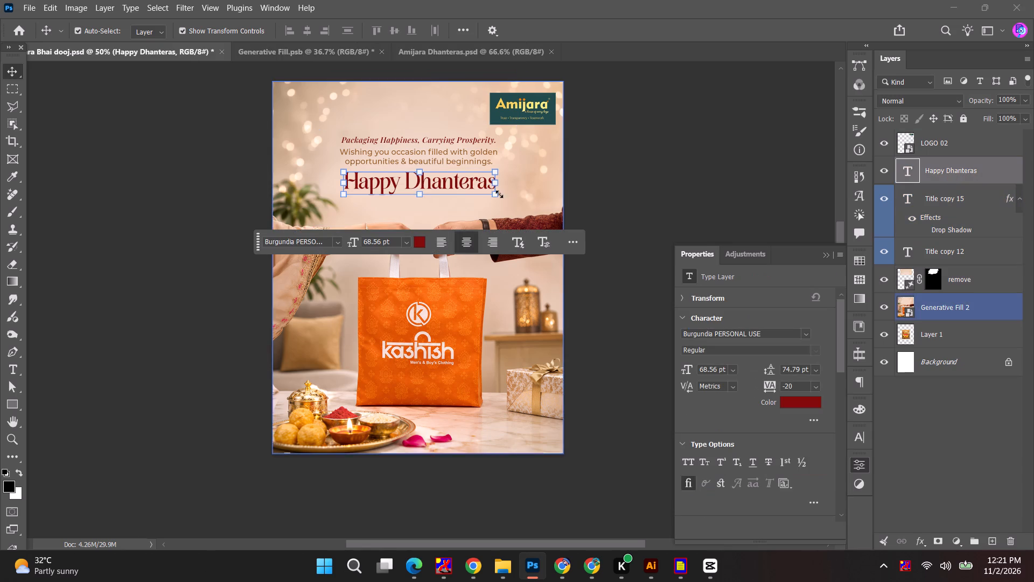
Copy the "Kuch rishte", "KUCH BAGS" and "#HappyBhaiDooj" text layers from Generative Fill.psb into the Amijara Bhai dooj document.
left_click(274, 44)
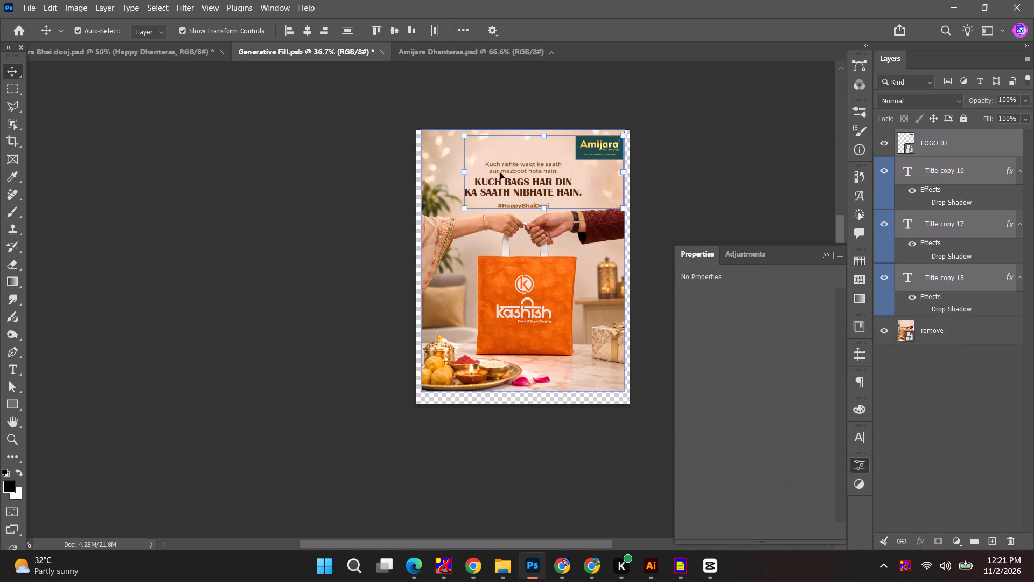
left_click(783, 175)
left_click(505, 188)
scroll(530, 185, "up", 7, "alt")
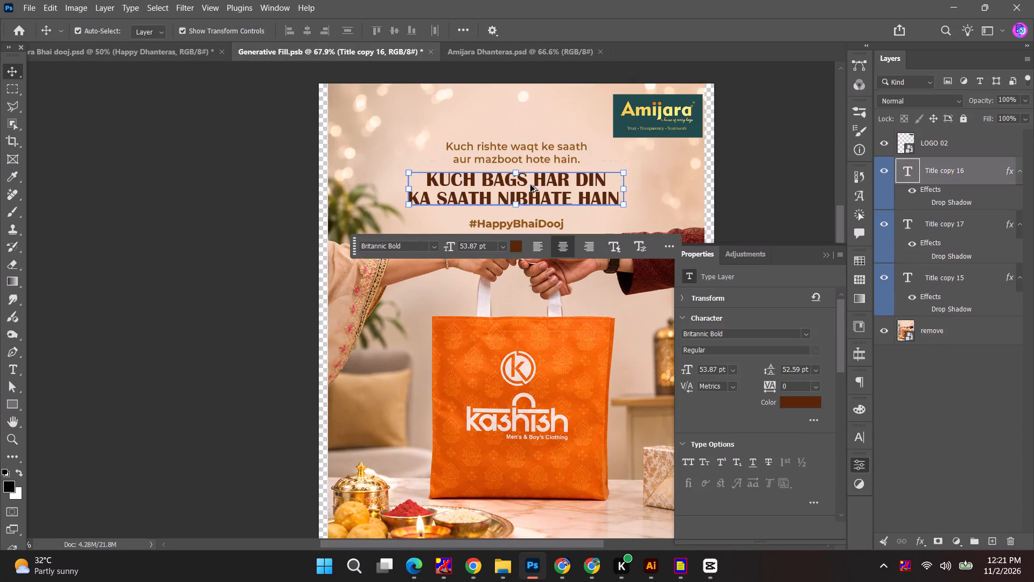
left_click(543, 151, "shift")
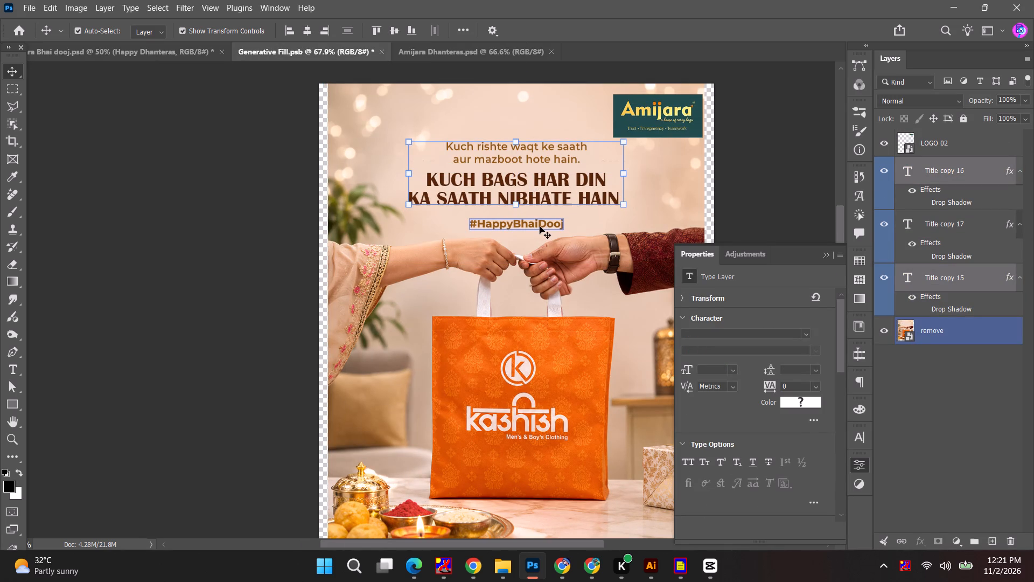
left_click(540, 226, "shift")
left_click_drag(948, 176, 74, 55)
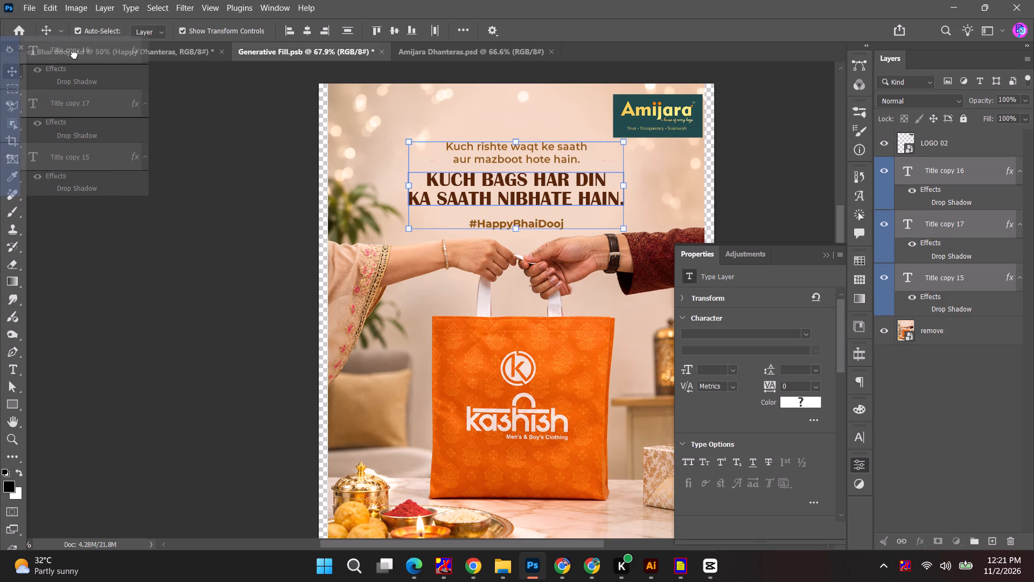
left_click_drag(74, 55, 409, 172)
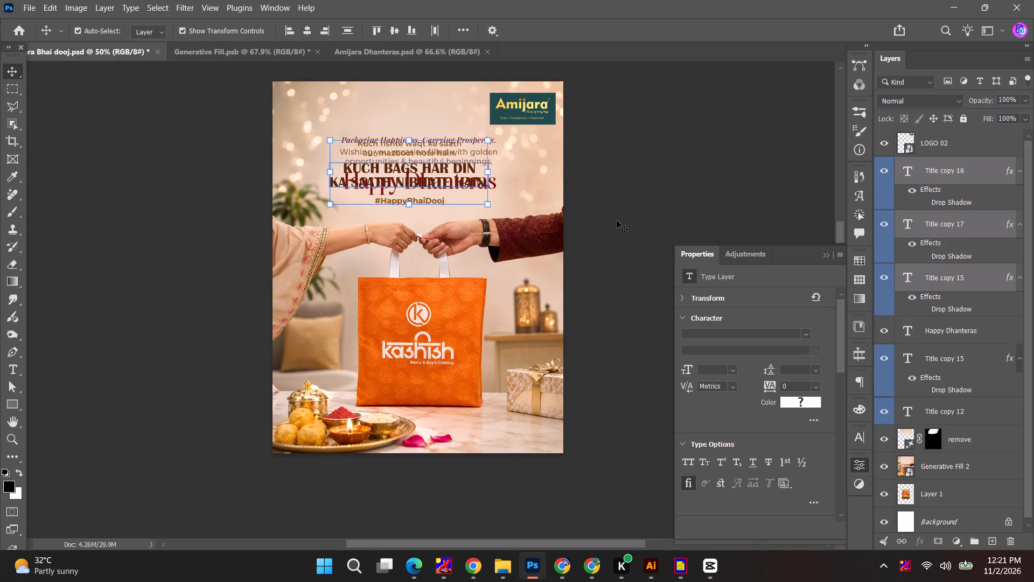
Delete the Happy Dhanteras text layer and the two Dhanteras tagline layers beneath it.
left_click(960, 329)
left_click(952, 419, "shift")
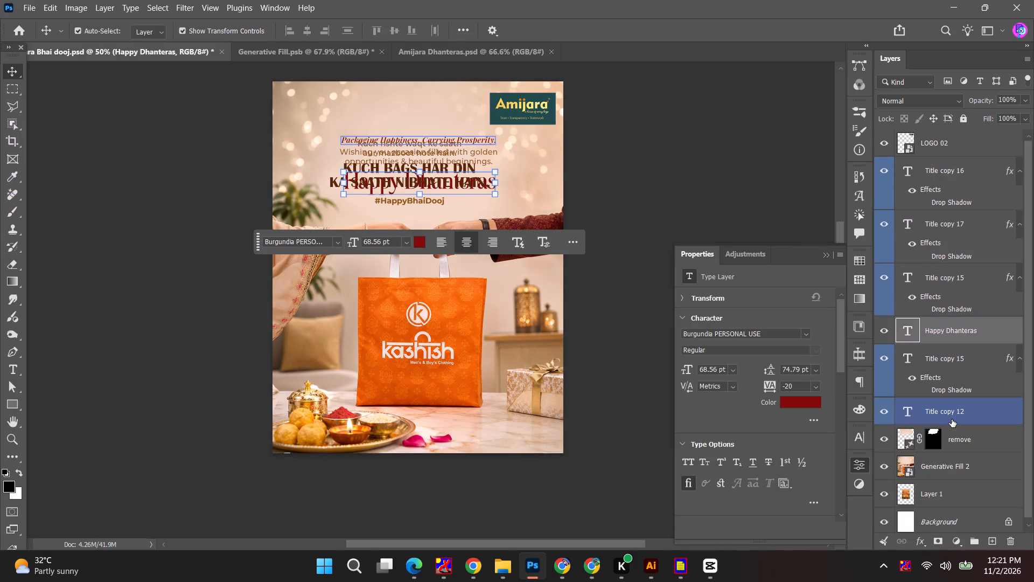
key("BackSpace")
left_click(656, 192)
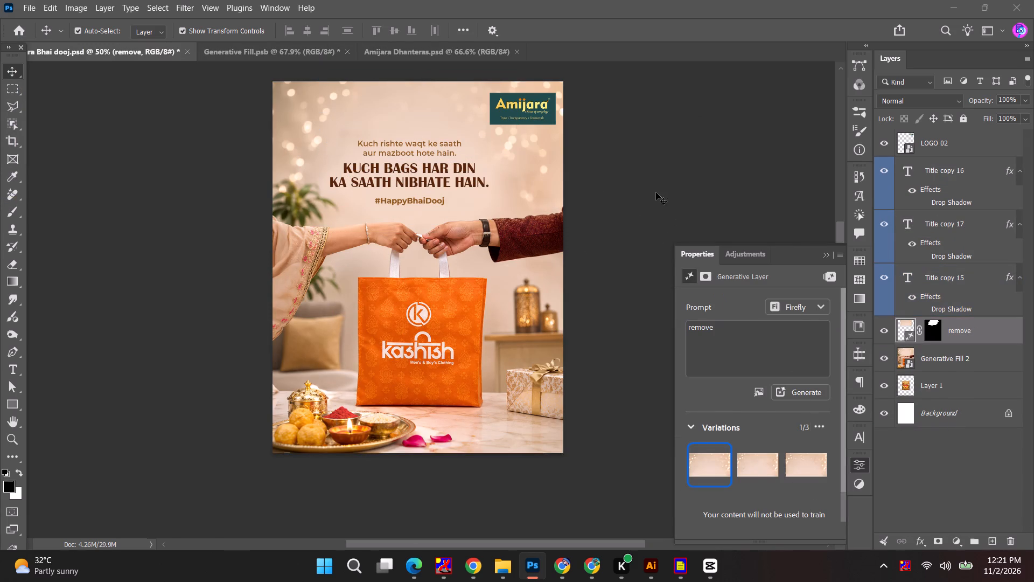
Move the Amijara logo up about 12 px and slightly right, closer to the canvas's top-right corner.
scroll(425, 155, "up", 8, "alt")
key("space")
key("space")
left_click_drag(408, 150, 393, 286)
left_click_drag(662, 175, 665, 168)
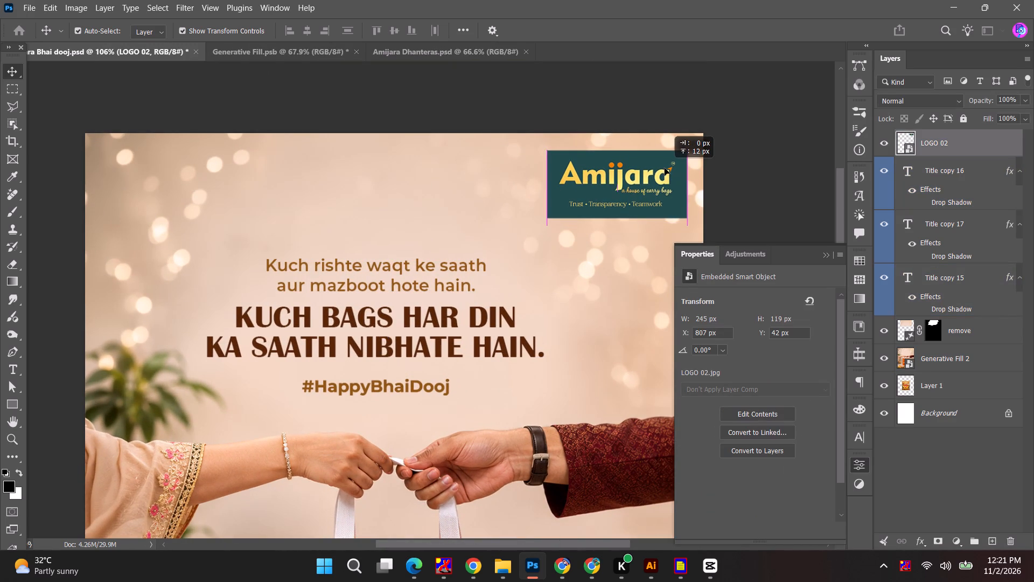
left_click_drag(665, 168, 666, 168)
left_click(832, 182)
Centre the "Kuch rishte", "KUCH BAGS" and "#HappyBhaiDooj" texts horizontally on the whole canvas.
key("space")
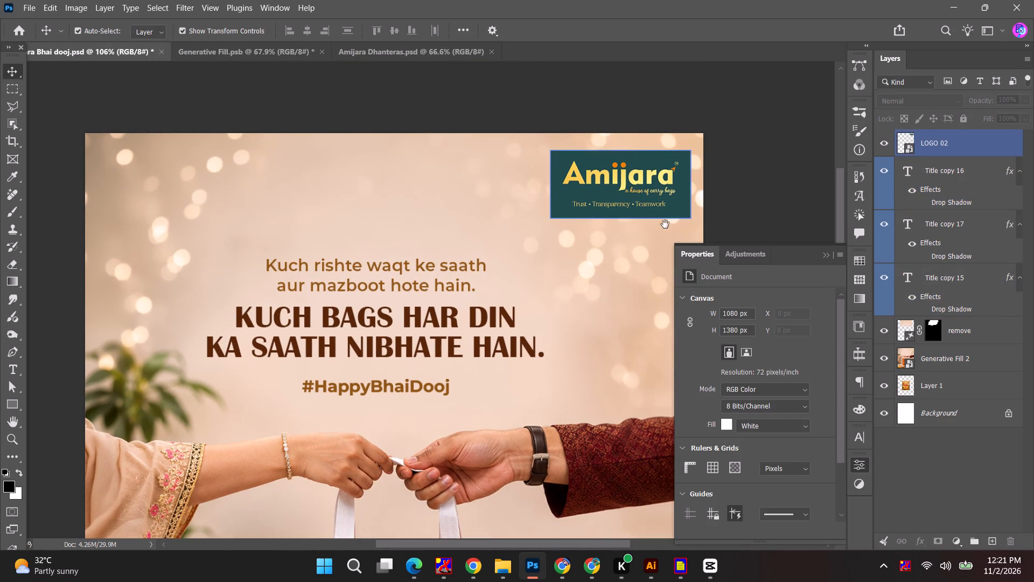
left_click(353, 287)
left_click(404, 353, "shift")
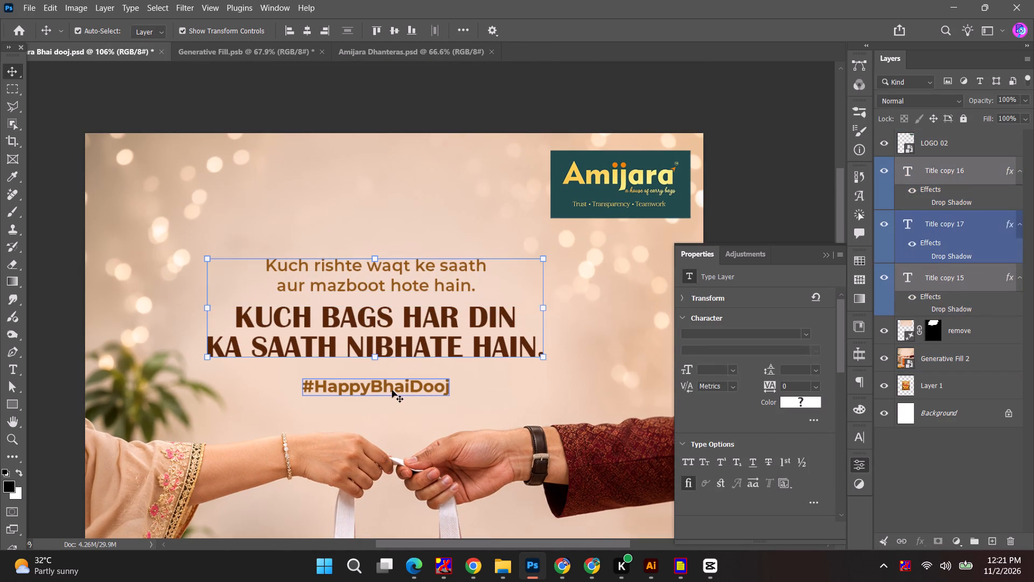
left_click(392, 390, "shift")
key("ctrl+a")
left_click(304, 30)
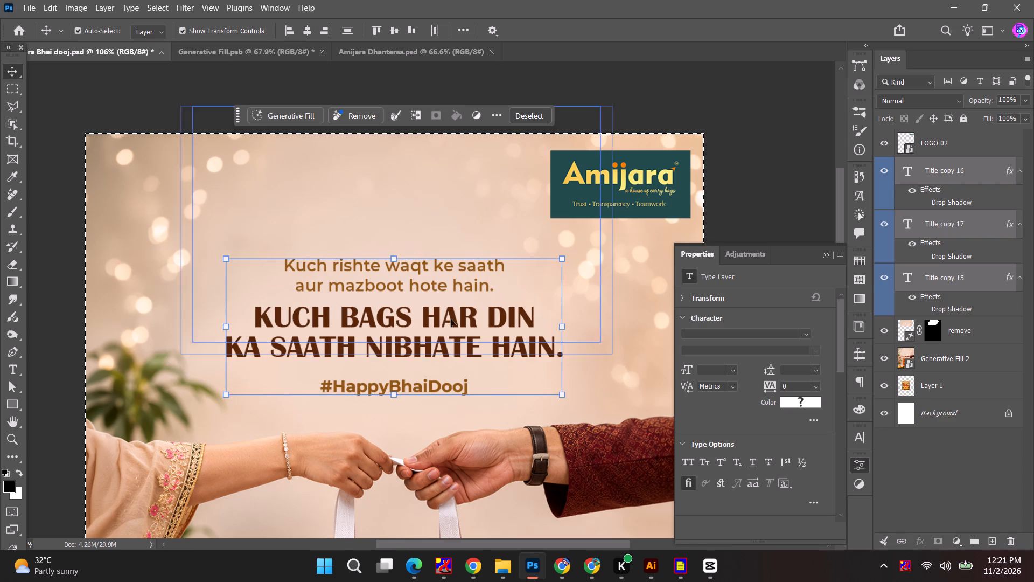
Scale the "Kuch rishte", "KUCH BAGS" and "#HappyBhaiDooj" texts together to about 115% around their centre.
left_click_drag(563, 260, 584, 238, "alt+shift")
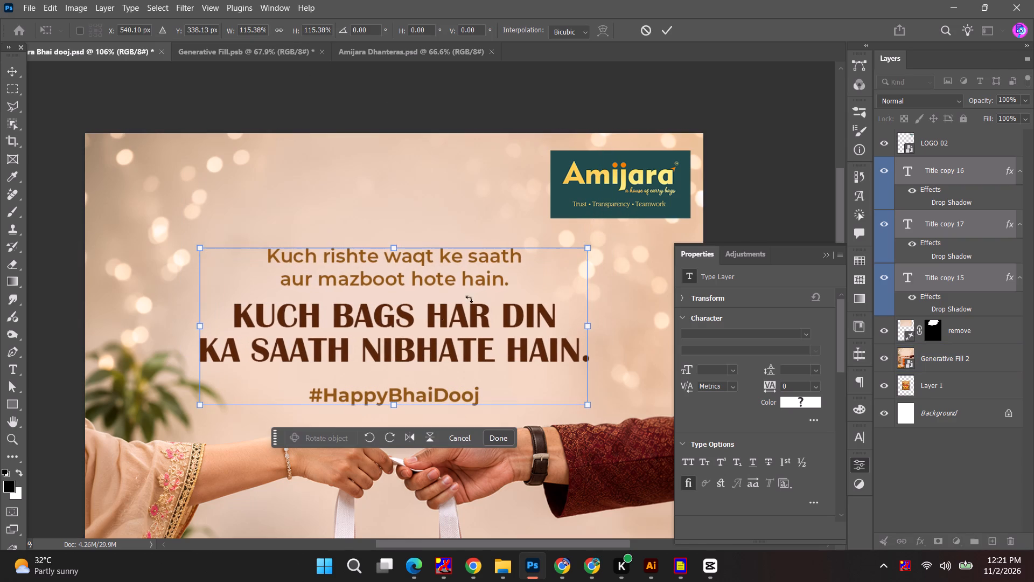
left_click(666, 34)
left_click(656, 68)
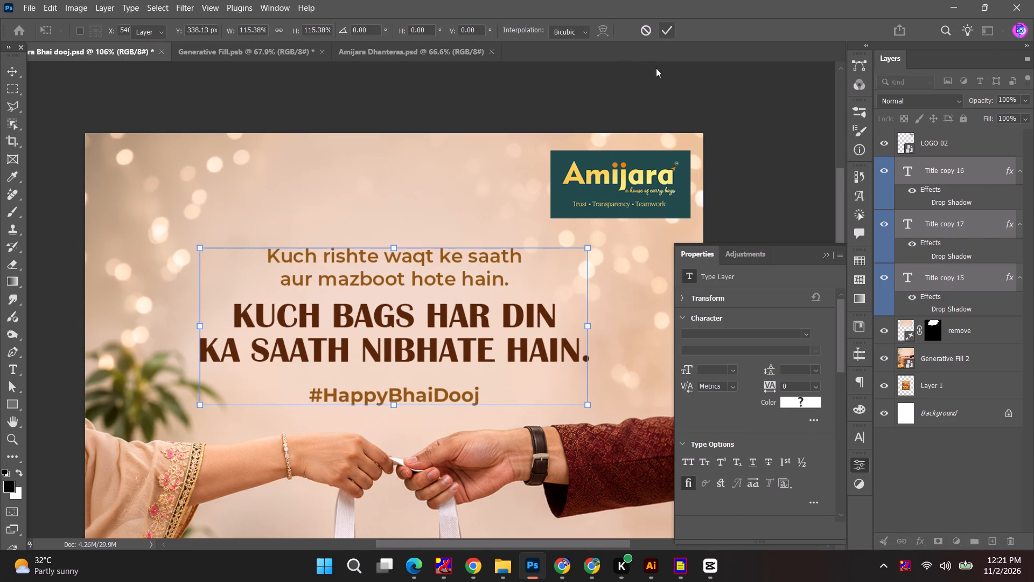
Change the "KUCH BAGS HAR DIN KA SAATH NIBHATE HAIN." headline's text colour to the orange-brown a64d0e.
scroll(425, 240, "down", 4, "alt")
key("space")
key("space")
key("space")
key("space")
key("space")
key("space")
key("space")
left_click_drag(401, 381, 394, 175)
scroll(440, 297, "down", 4)
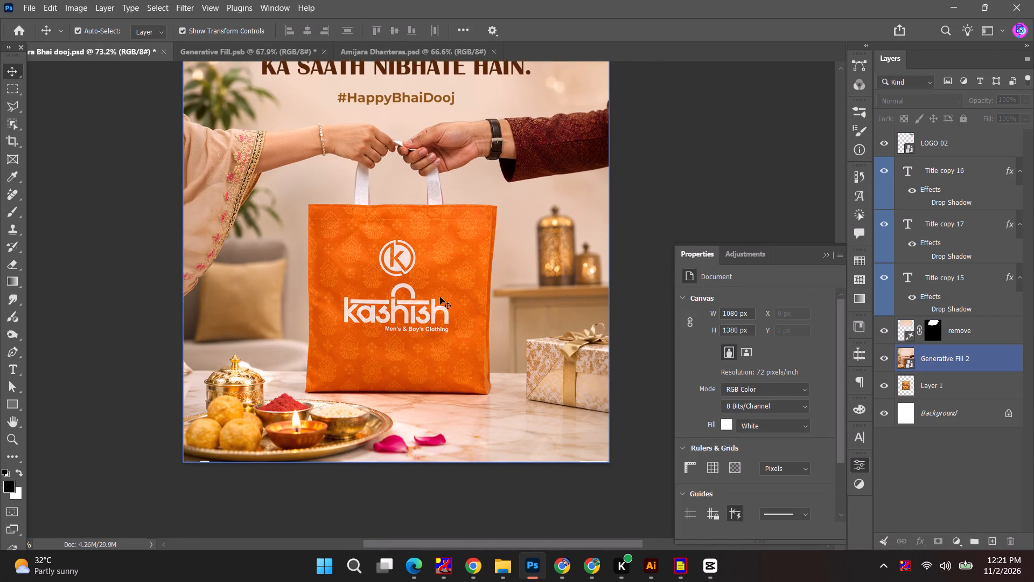
scroll(440, 297, "down", 2)
scroll(440, 294, "down", 5, "alt")
key("space")
key("space")
key("space")
key("space")
key("space")
key("space")
key("space")
key("space")
key("space")
left_click_drag(456, 208, 453, 322)
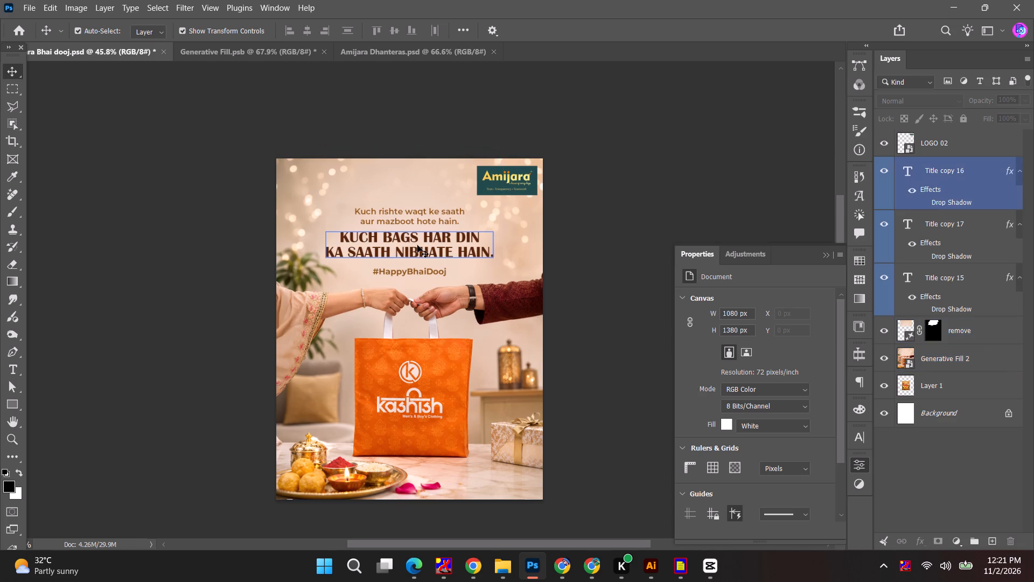
left_click(417, 245)
left_click(805, 406)
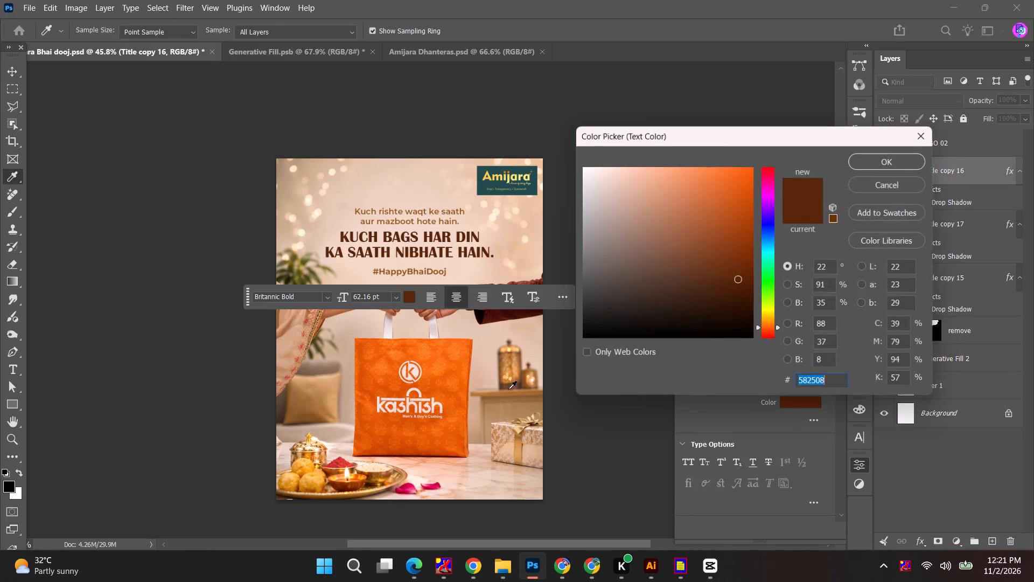
left_click(451, 368)
left_click(725, 271)
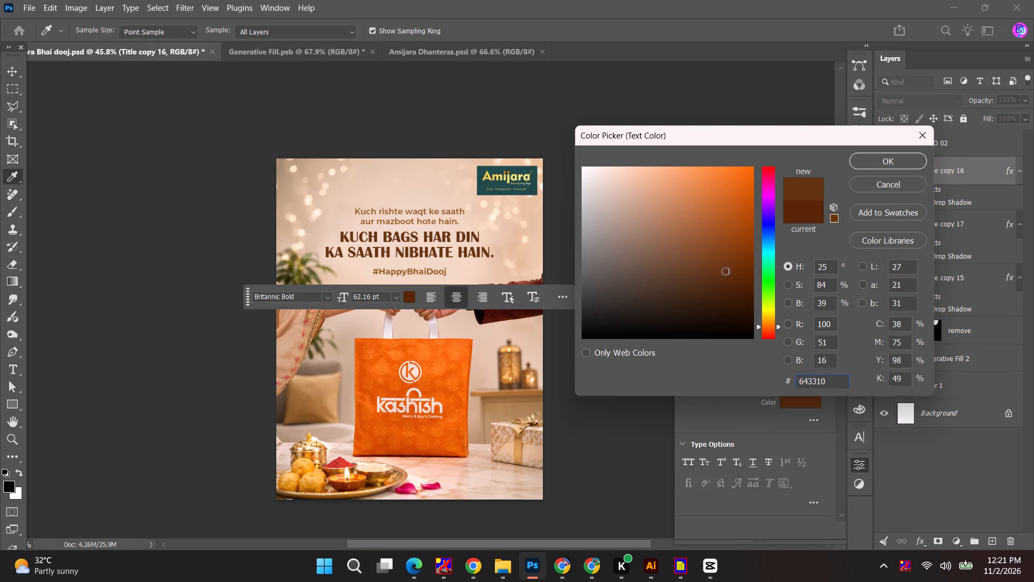
left_click_drag(734, 259, 734, 242)
left_click_drag(735, 242, 735, 234)
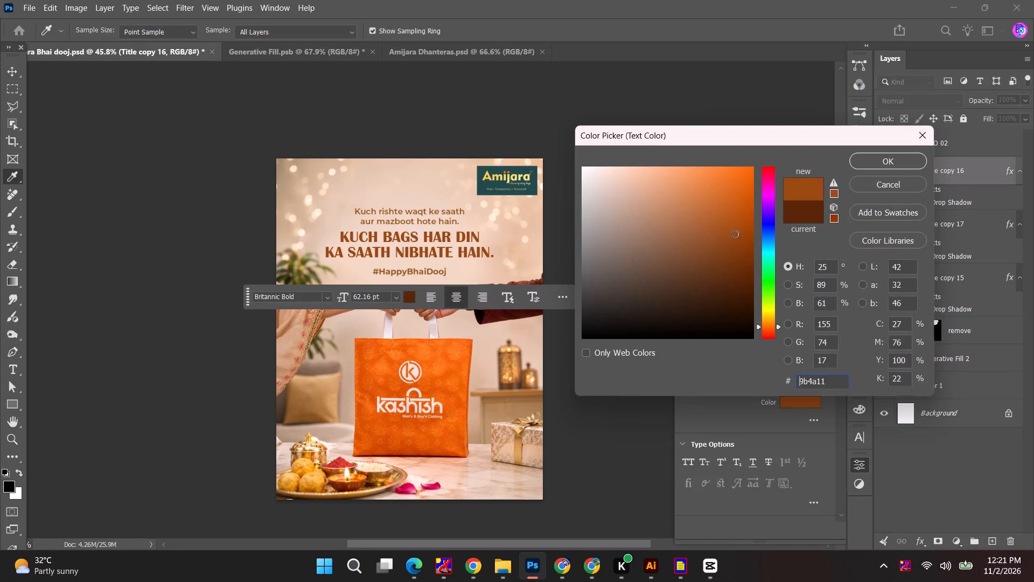
left_click(739, 226)
left_click(915, 166)
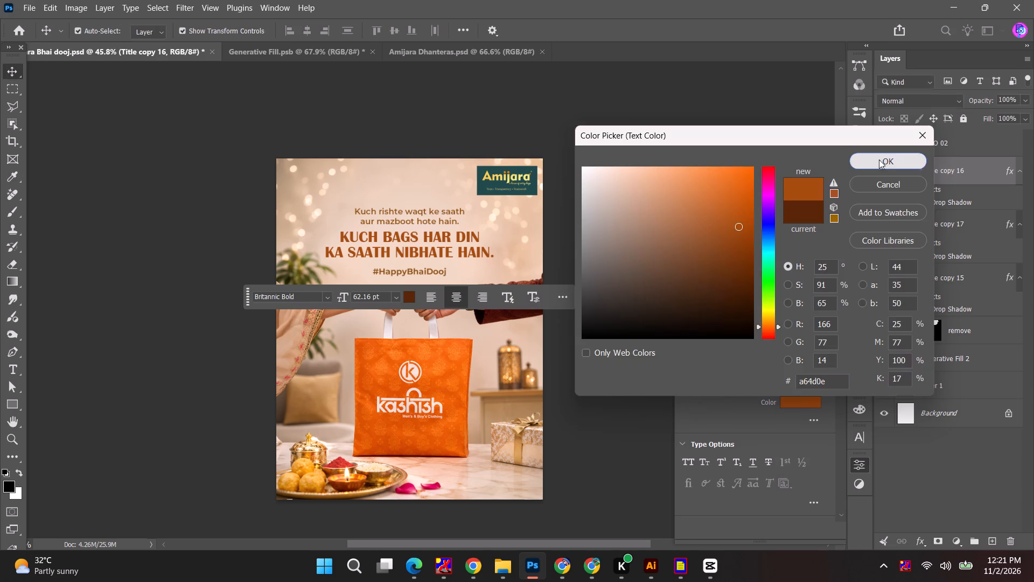
left_click(749, 130)
Recolour the "#HappyBhaiDooj" text with a64d0e sampled from the "KUCH BAGS" headline.
left_click(412, 216)
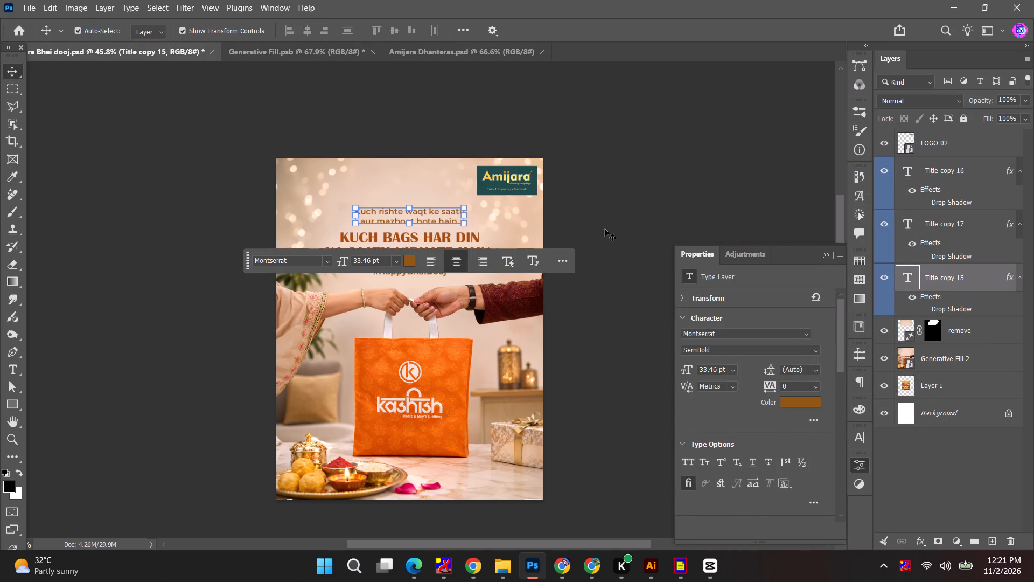
left_click(627, 208)
left_click(395, 273)
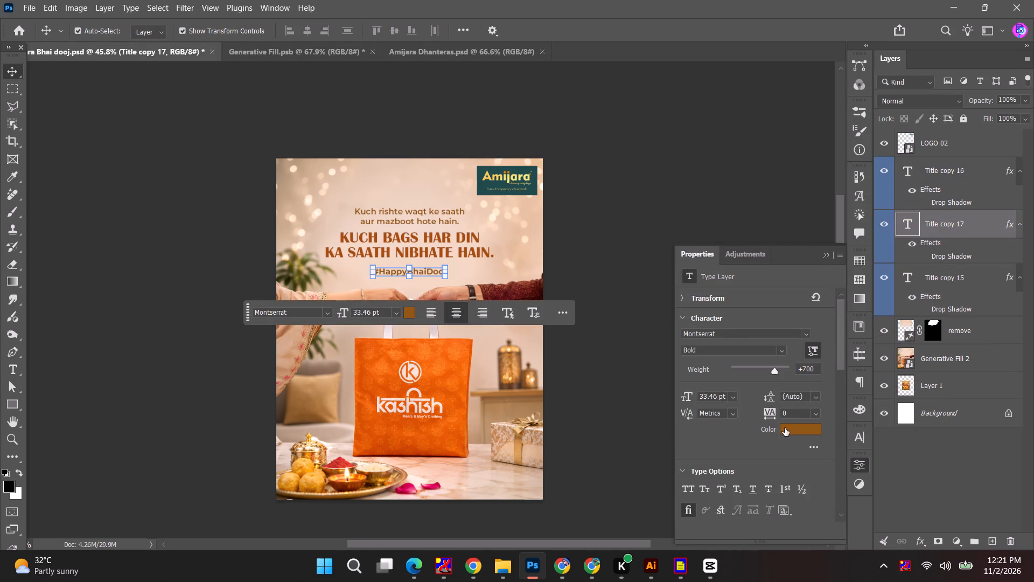
left_click(785, 427)
left_click(431, 238)
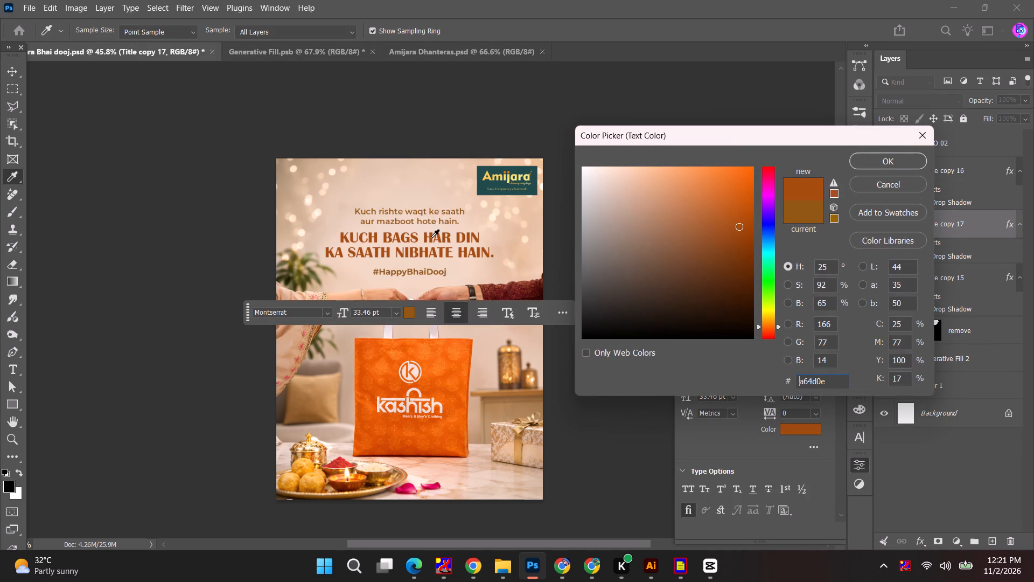
left_click(889, 162)
left_click(635, 153)
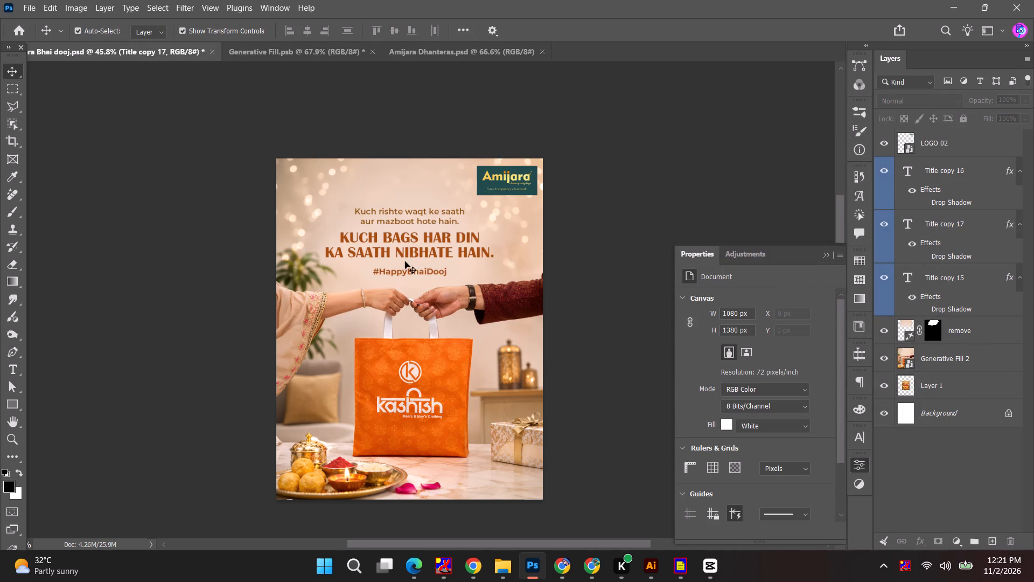
Move the "#HappyBhaiDooj" text slightly down to widen the gap below the headline.
scroll(406, 260, "up", 10, "alt")
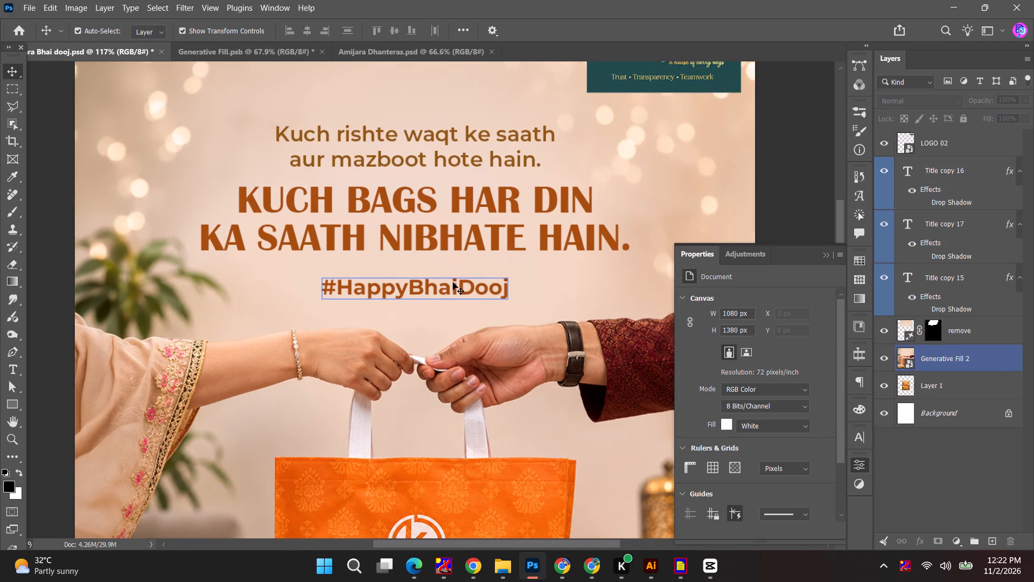
left_click_drag(443, 295, 443, 301)
Set the font of the "Kuch rishte" and "#HappyBhaiDooj" texts to Montserrat SemiBold.
left_click(427, 153, "shift")
left_click(814, 347)
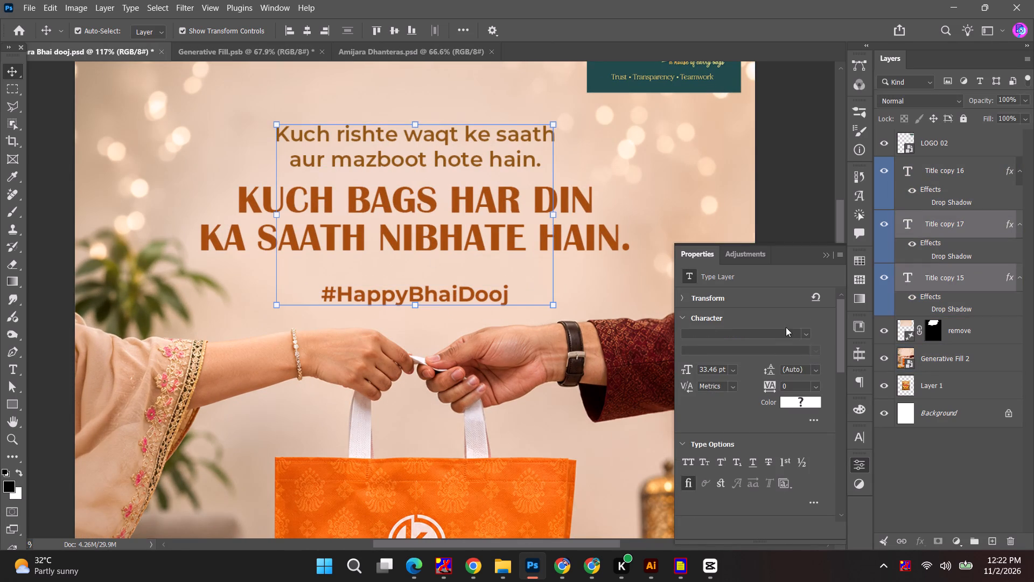
left_click(801, 331)
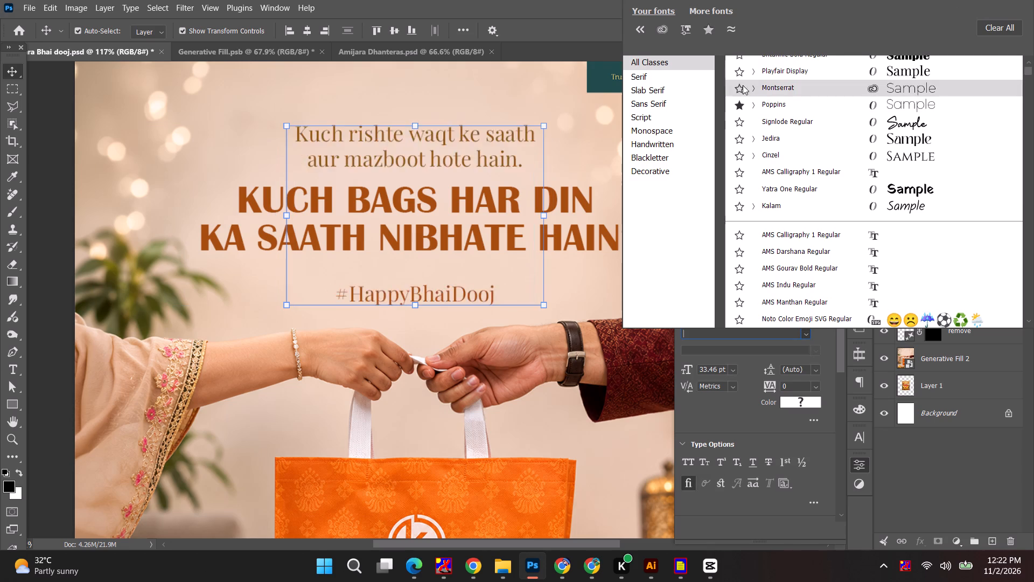
left_click(751, 85)
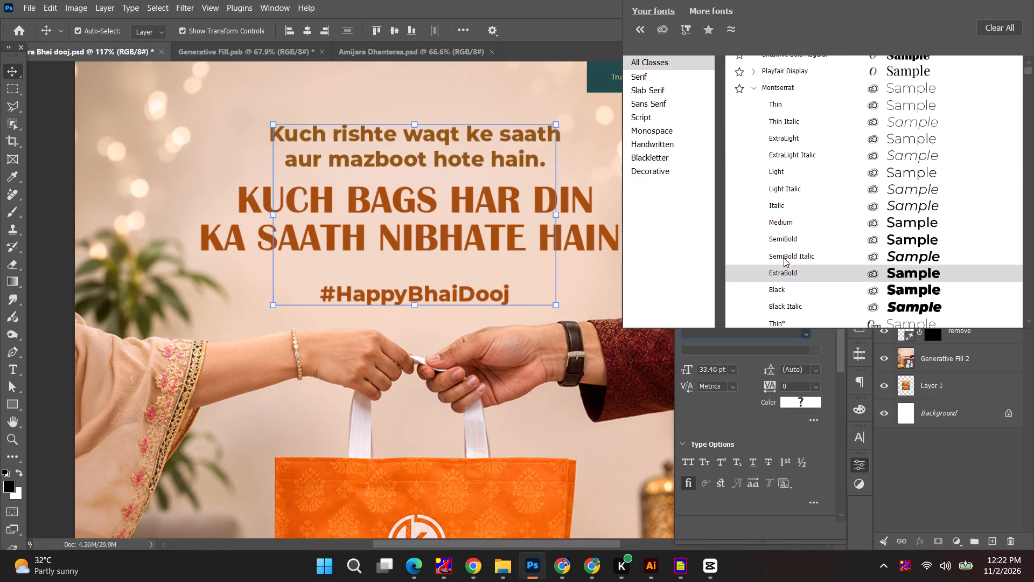
left_click(785, 242)
Review the whole creative, checking the balance of the texts, logo and bag image.
scroll(297, 253, "down", 2, "alt")
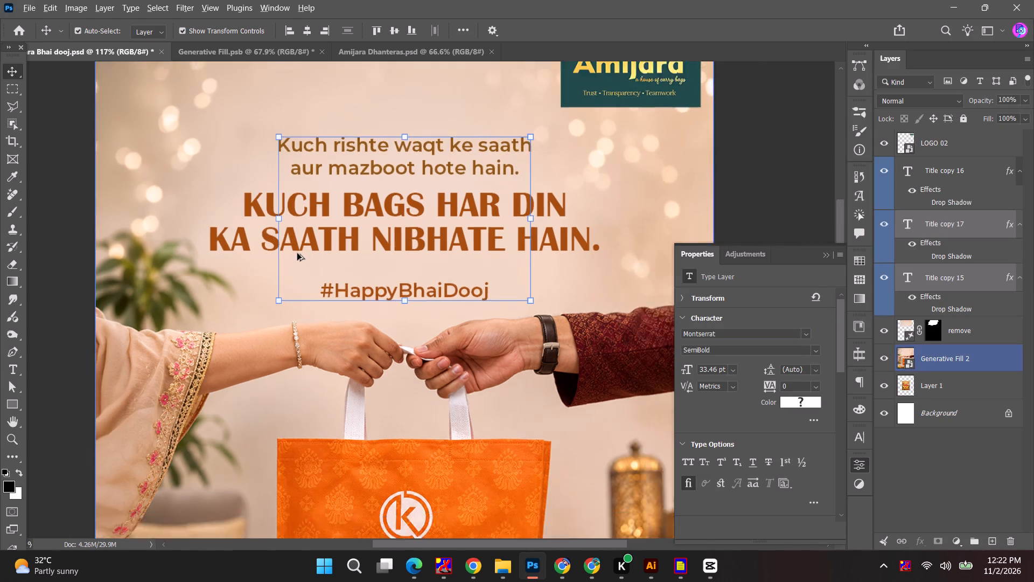
scroll(297, 253, "down", 6, "alt")
left_click(555, 211)
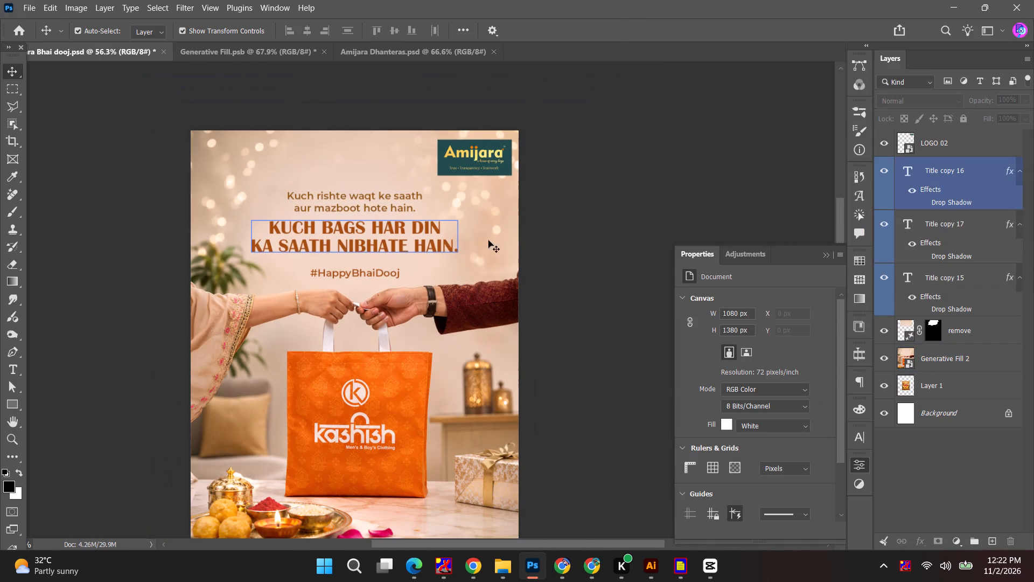
left_click(593, 237)
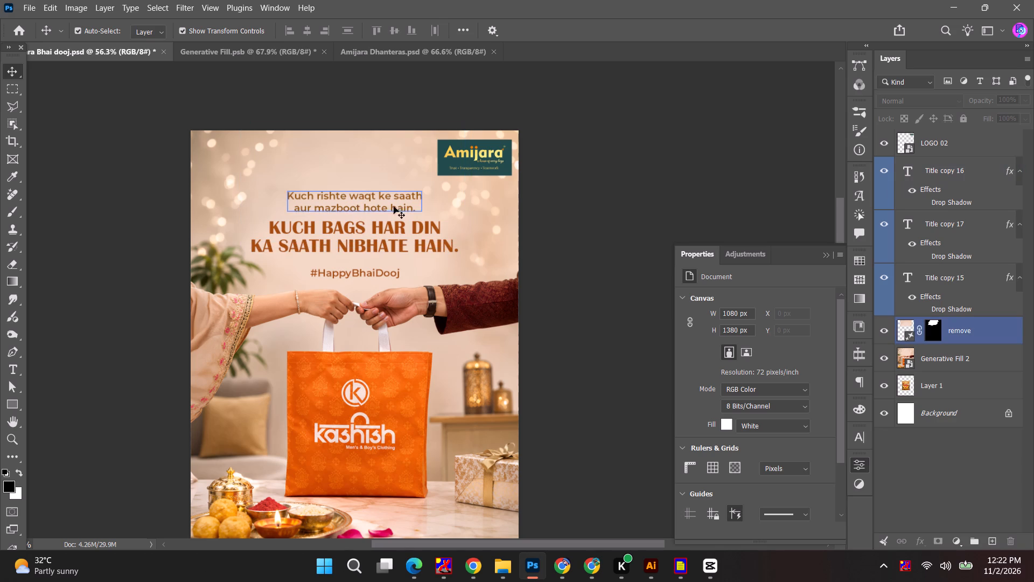
left_click(518, 203)
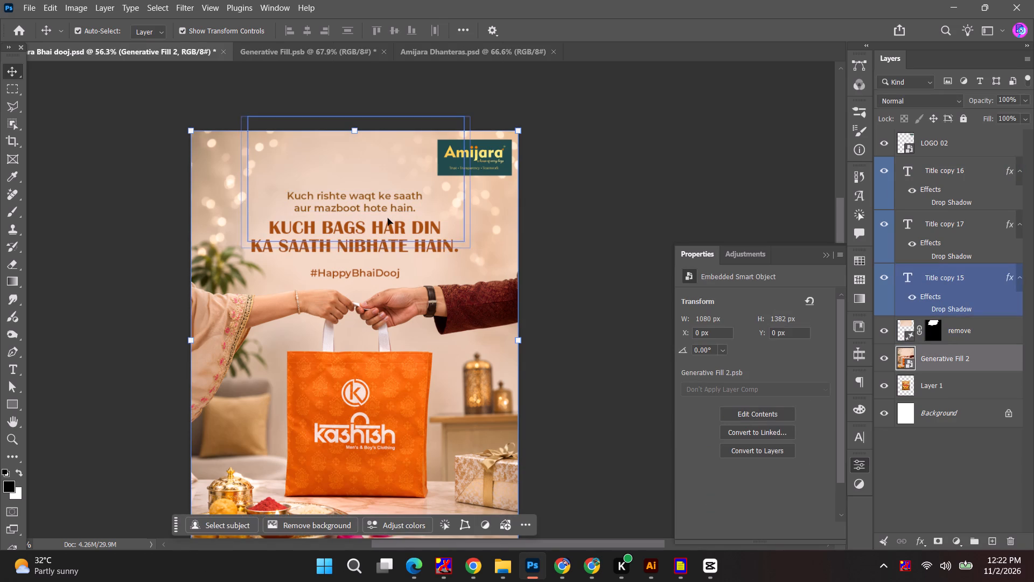
scroll(588, 245, "down", 5, "alt")
key("space")
left_click_drag(575, 280, 573, 252)
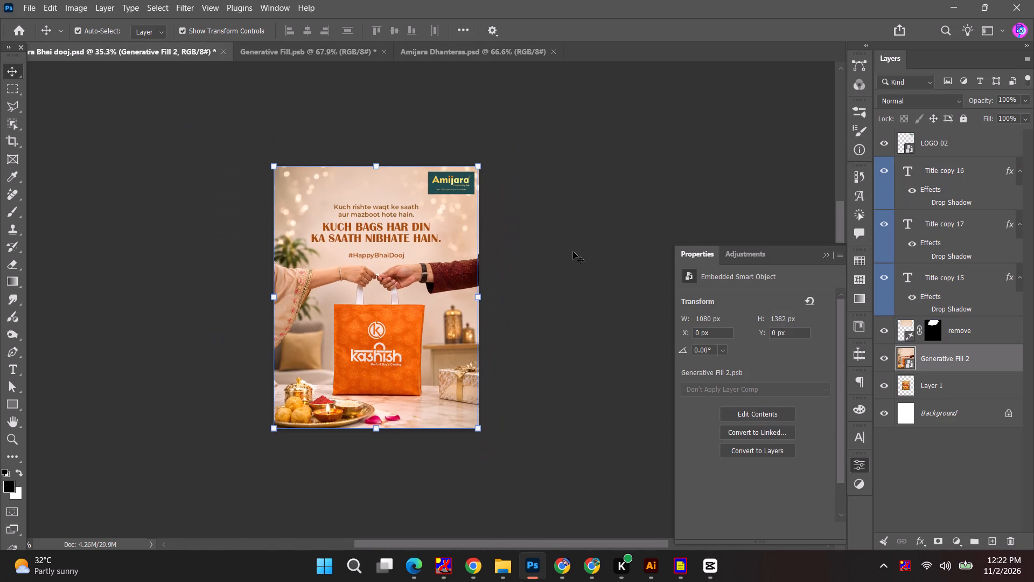
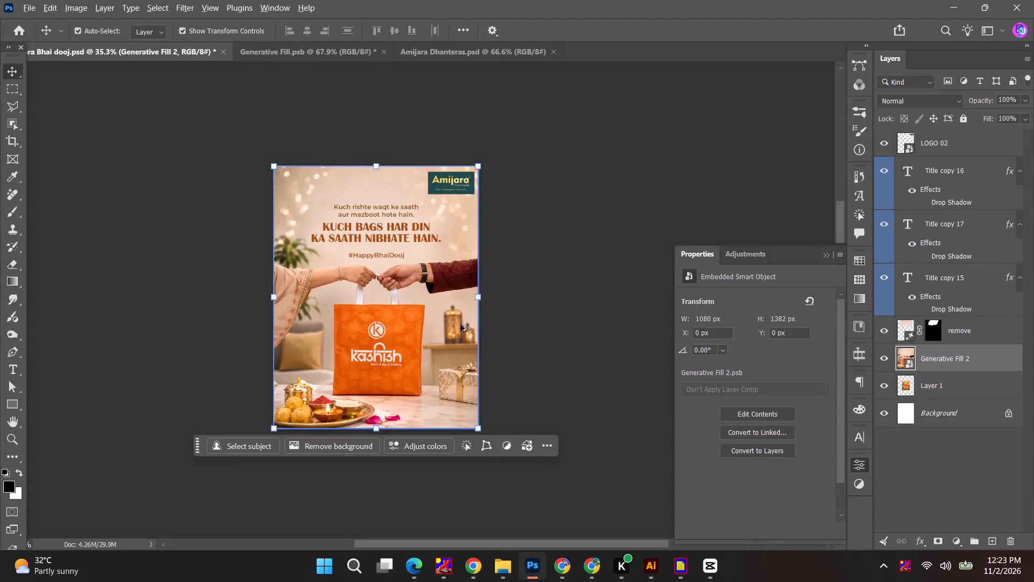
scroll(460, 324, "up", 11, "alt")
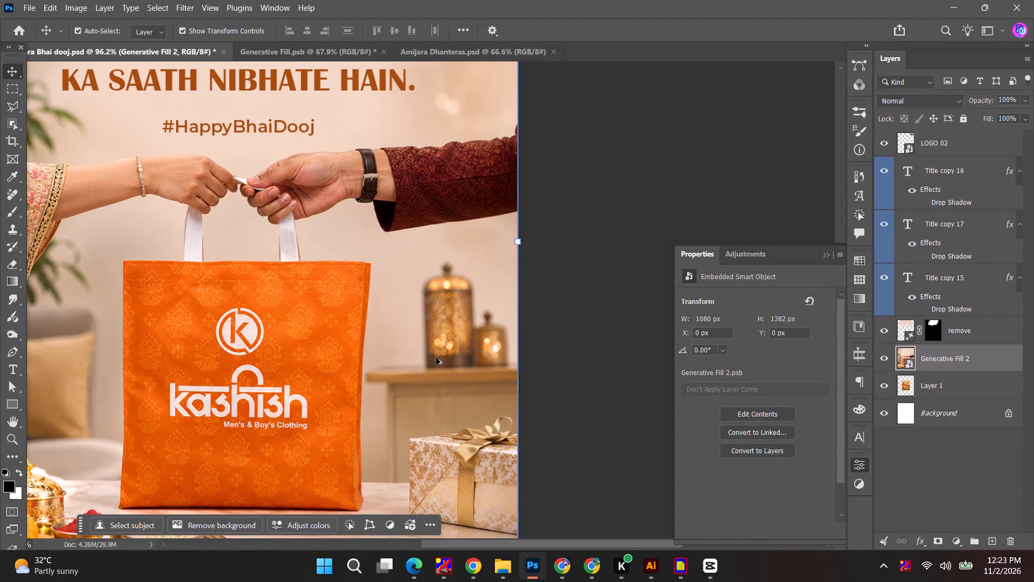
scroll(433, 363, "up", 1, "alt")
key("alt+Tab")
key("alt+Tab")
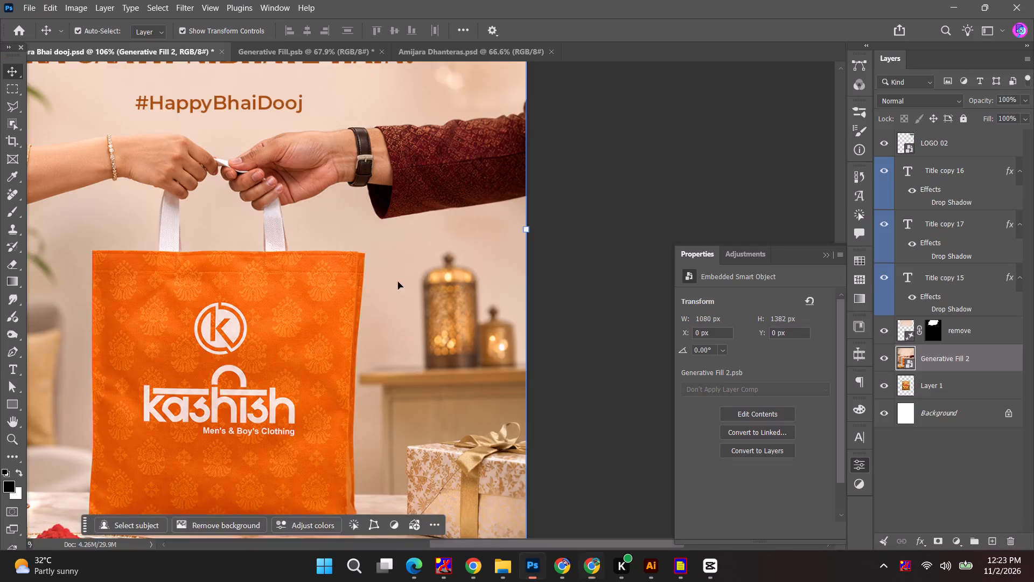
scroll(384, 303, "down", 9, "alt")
Combine the "remove" and "Generative Fill 2" layers into a single smart object.
left_click(408, 202)
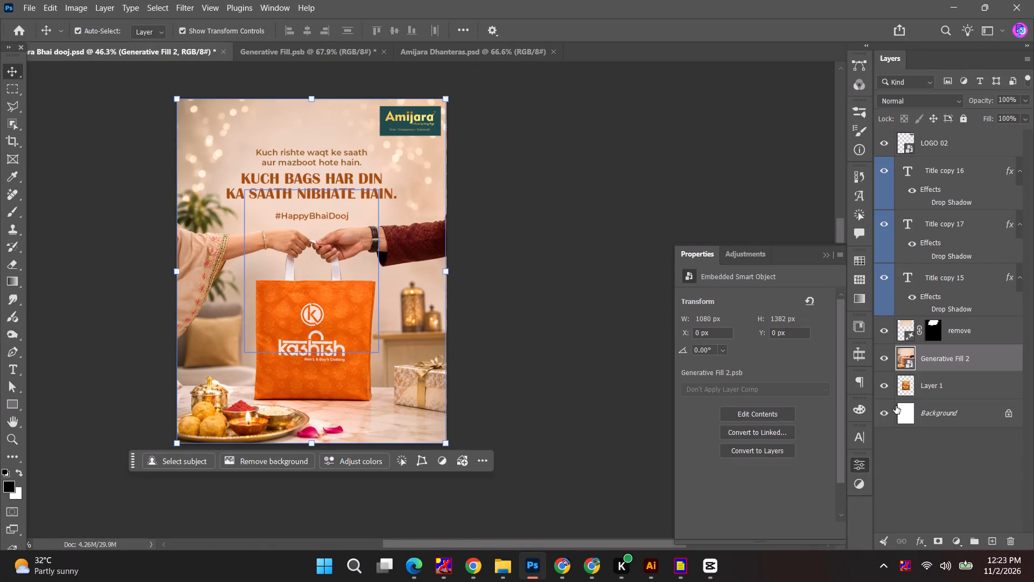
right_click(925, 359)
key("Escape")
left_click(946, 334, "ctrl")
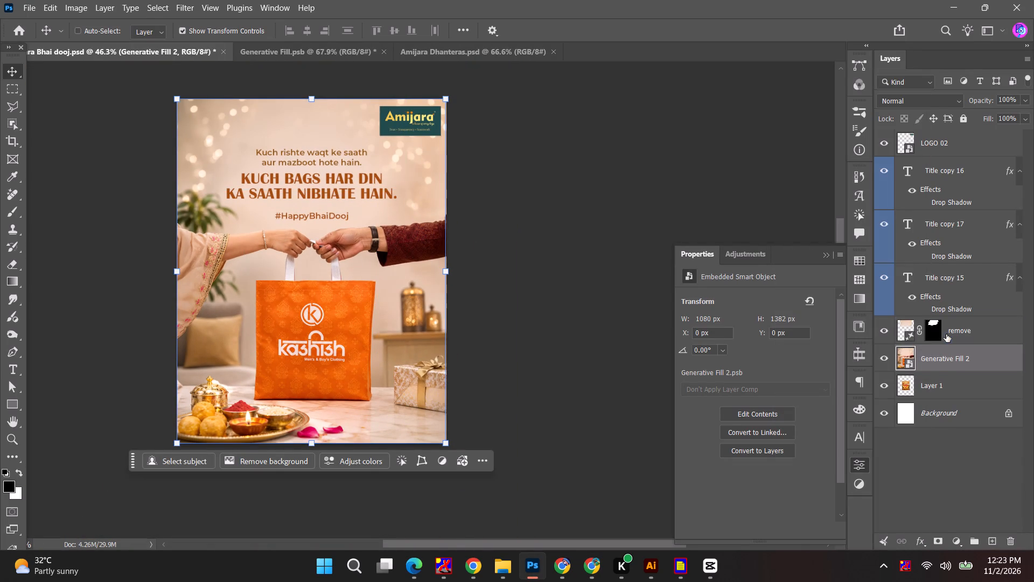
right_click(946, 334)
left_click(905, 475)
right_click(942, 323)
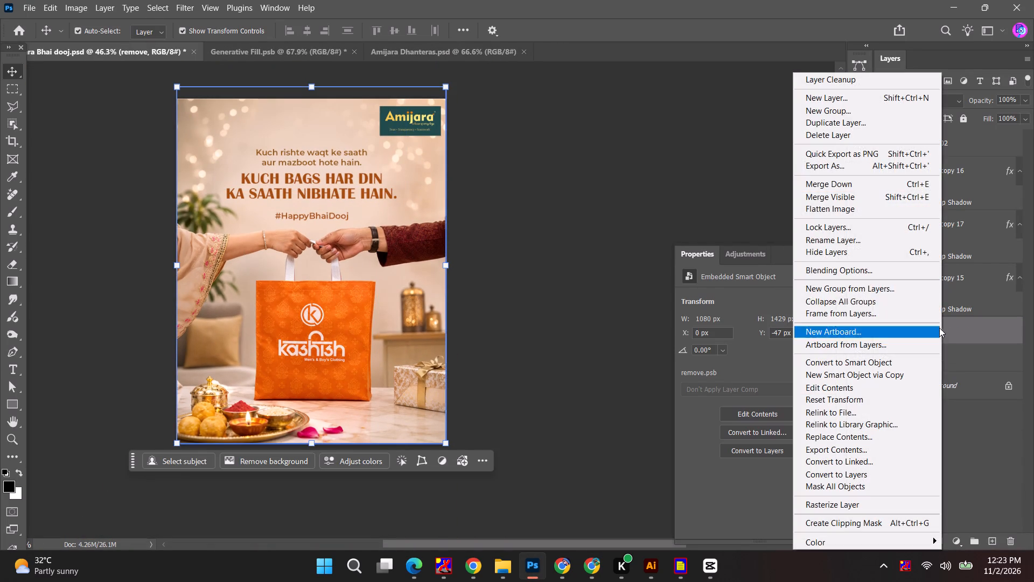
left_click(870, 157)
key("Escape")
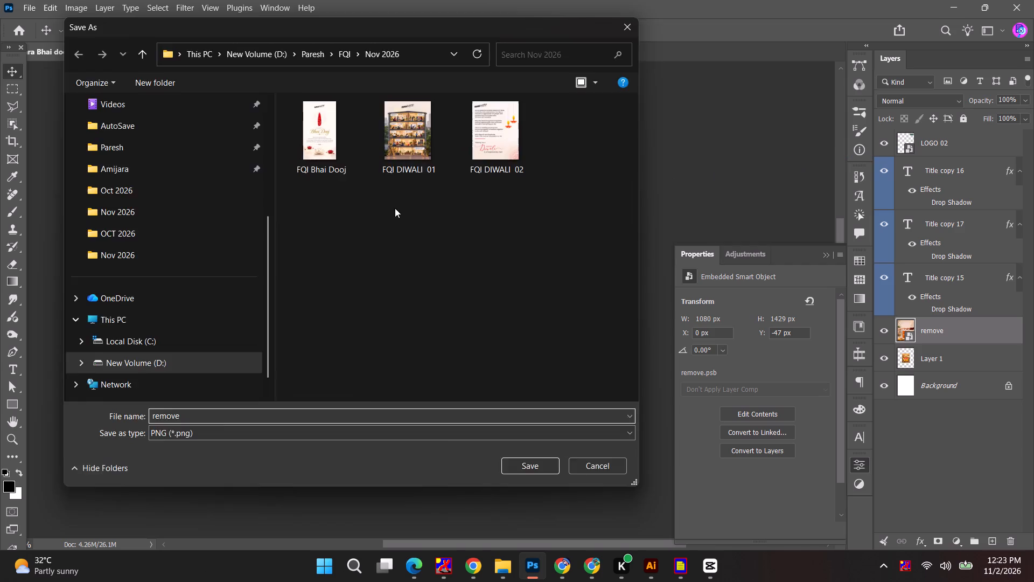
Group the three text layers Title copy 16, Title copy 17 and Title copy 15.
left_click(932, 183)
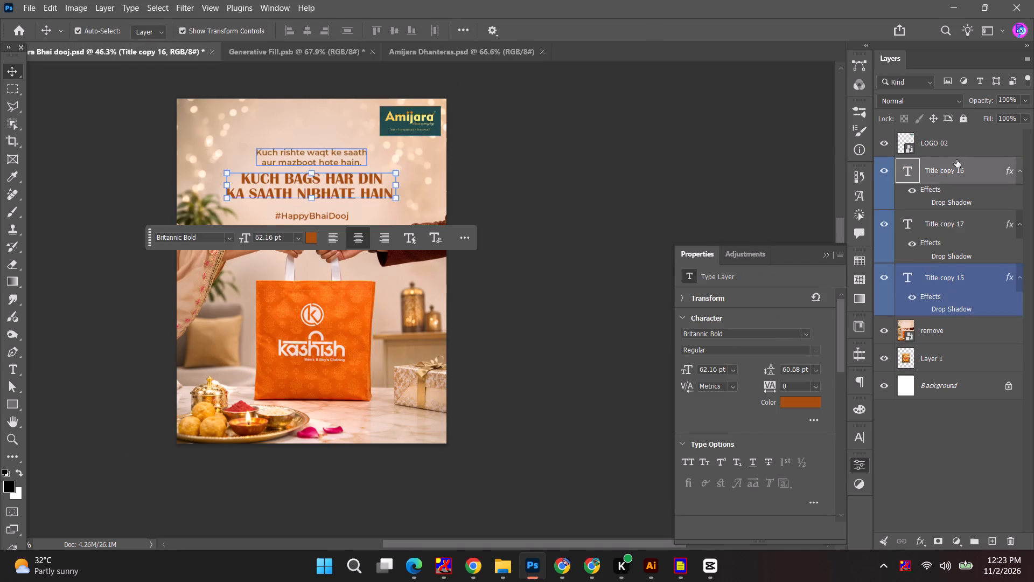
left_click(955, 144)
left_click(945, 171)
left_click(939, 280, "shift")
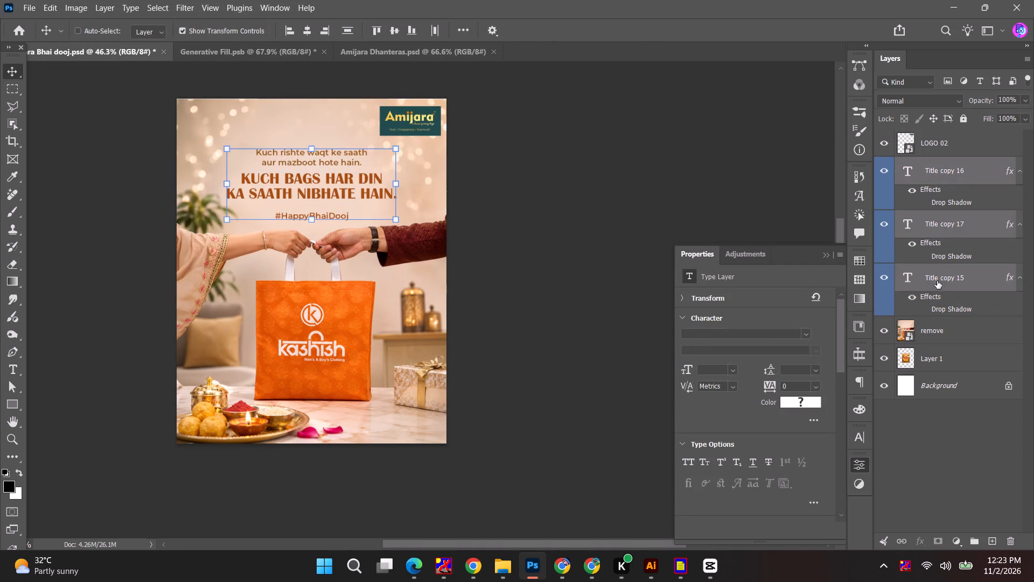
key("ctrl+g")
Hide the LOGO 02 layer.
left_click(880, 156)
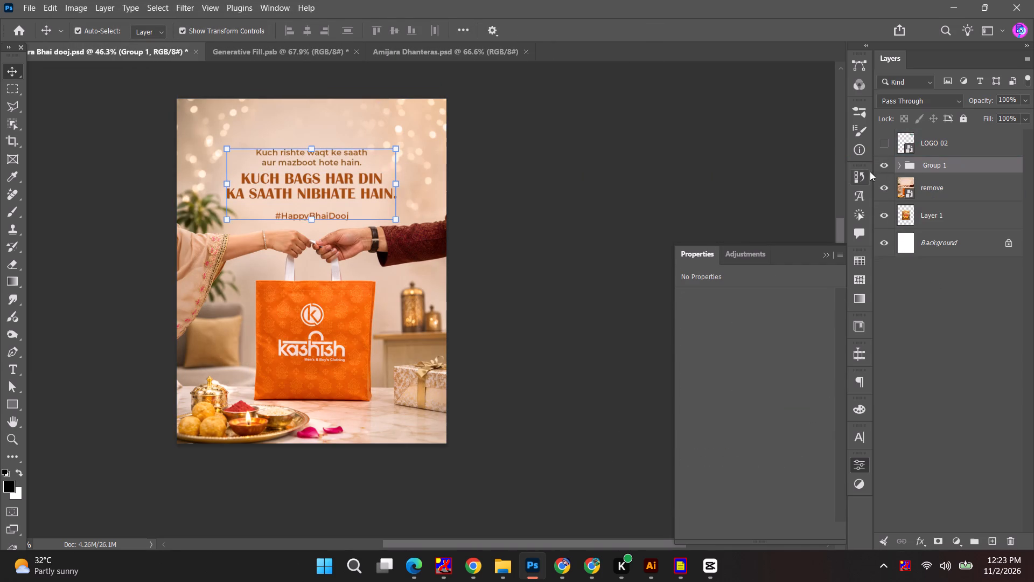
left_click(582, 146)
Quick-export the "remove" layer as a PNG to Downloads, overwriting the existing file Elegant Bhai Dooj Gift Exchange.
left_click(945, 188)
right_click(945, 188)
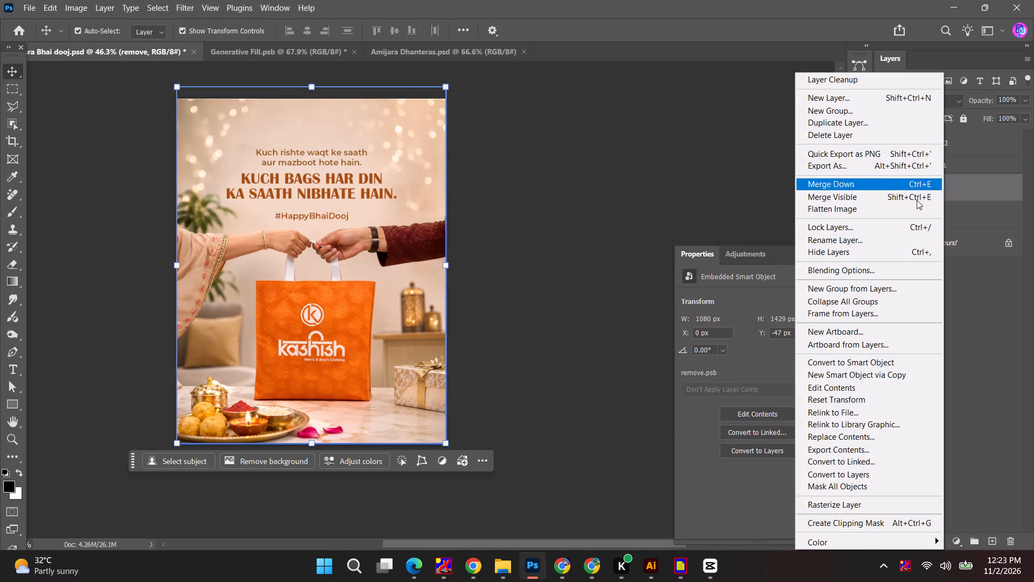
left_click(861, 153)
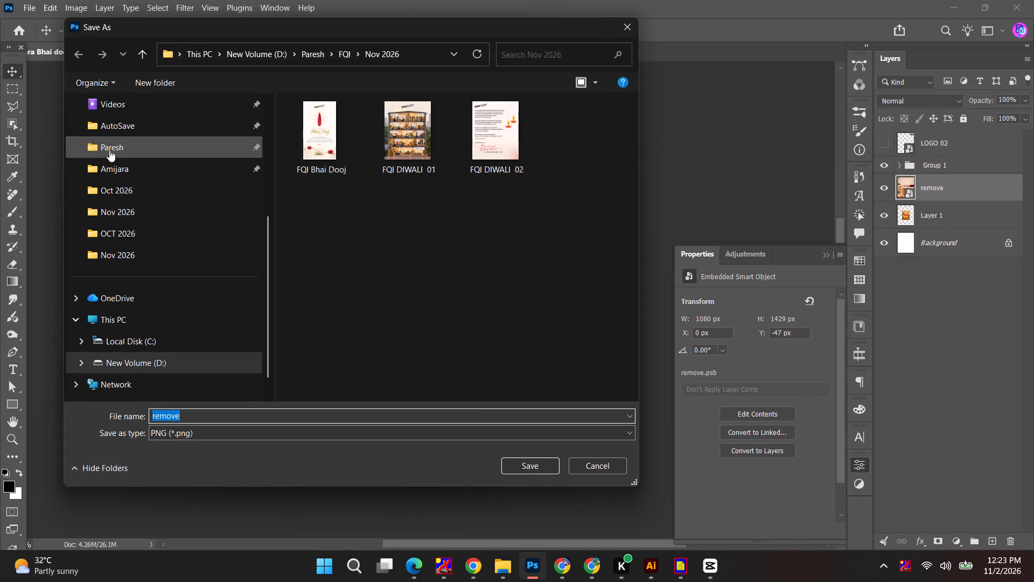
left_click(127, 130)
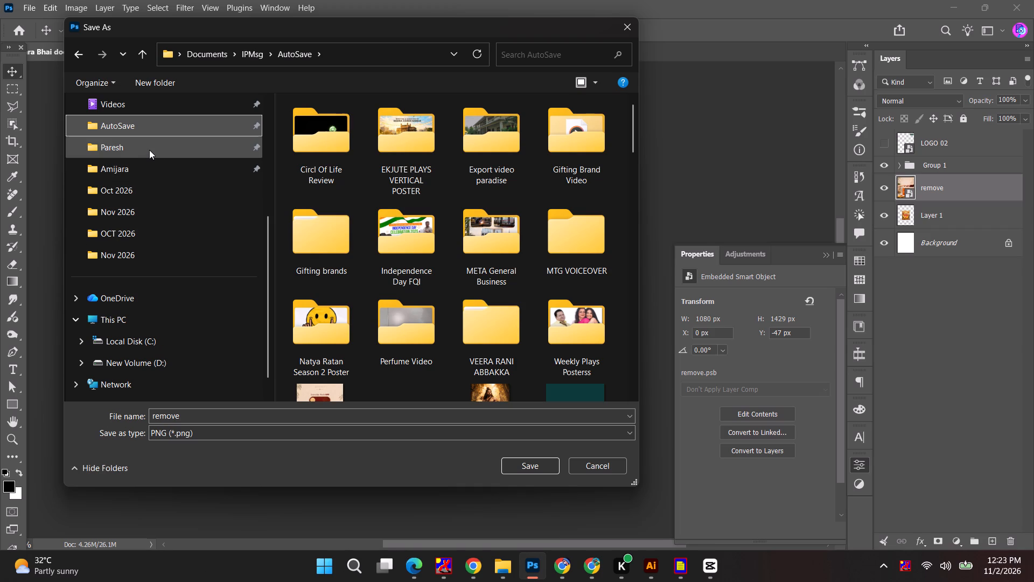
scroll(148, 160, "up", 4)
left_click(132, 214)
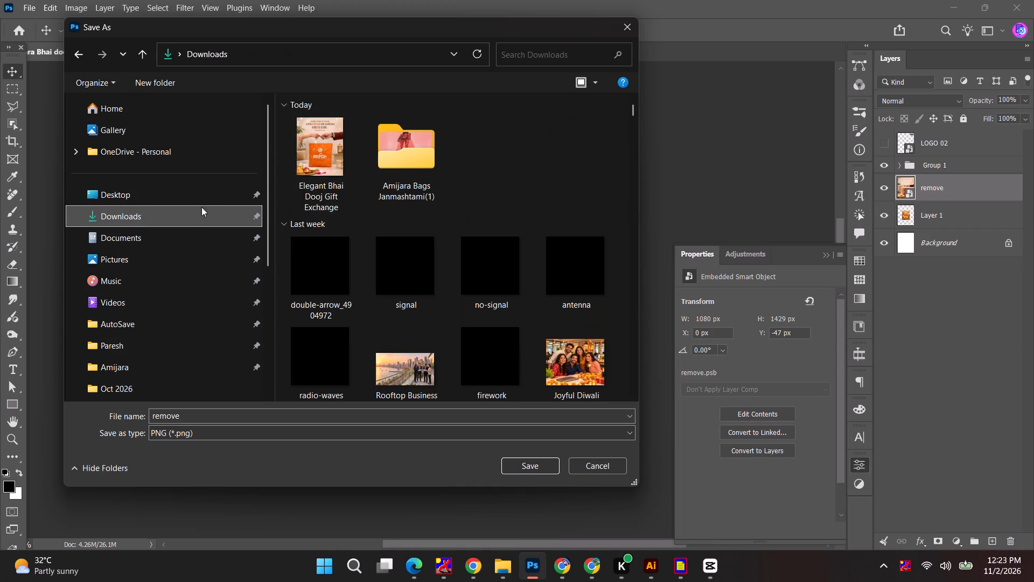
left_click(327, 172)
left_click(536, 470)
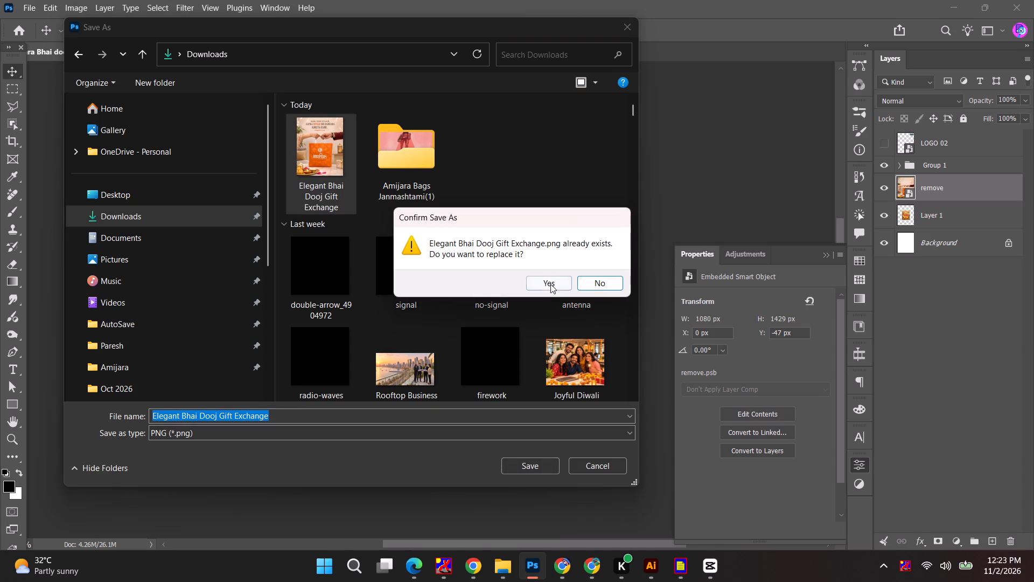
left_click(552, 282)
Switch to ChatGPT in Chrome and open the "Design Bhaidooj Bag Creative" conversation, closing its enlarged image view.
key("alt+Tab")
key("alt+Tab")
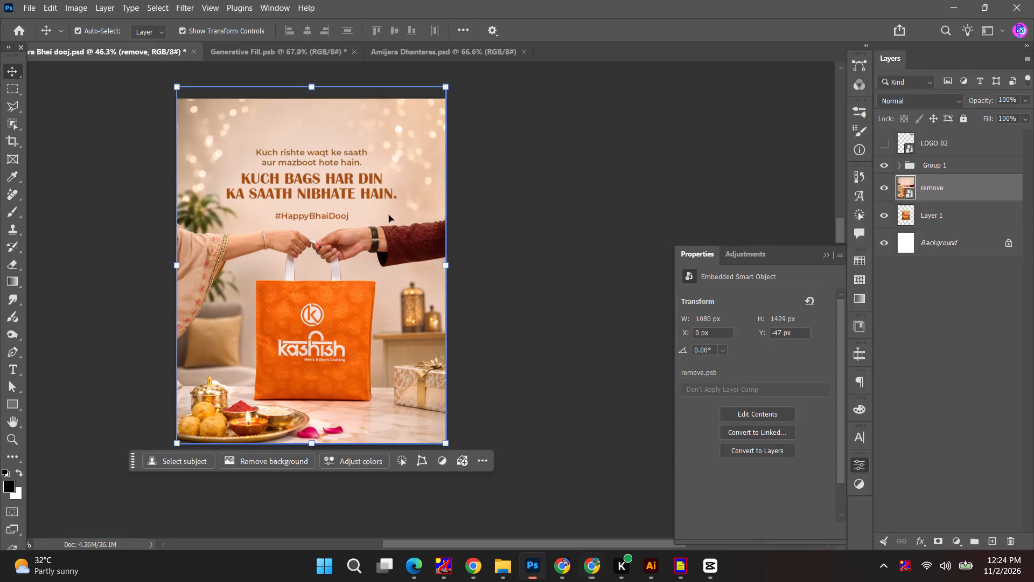
key("alt+Tab")
left_click(795, 175, "alt")
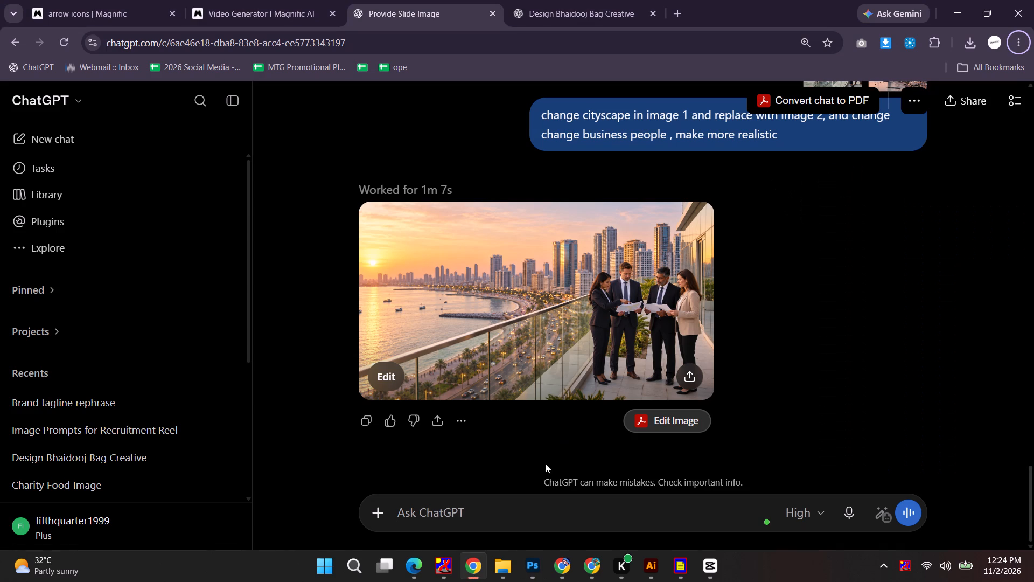
left_click(477, 572)
left_click(477, 572)
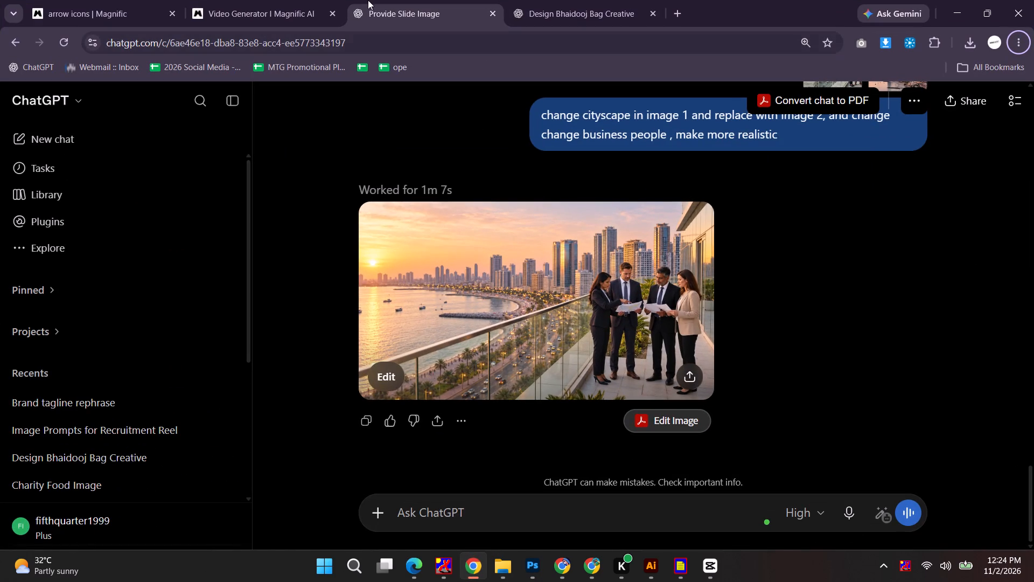
left_click(607, 0)
key("Escape")
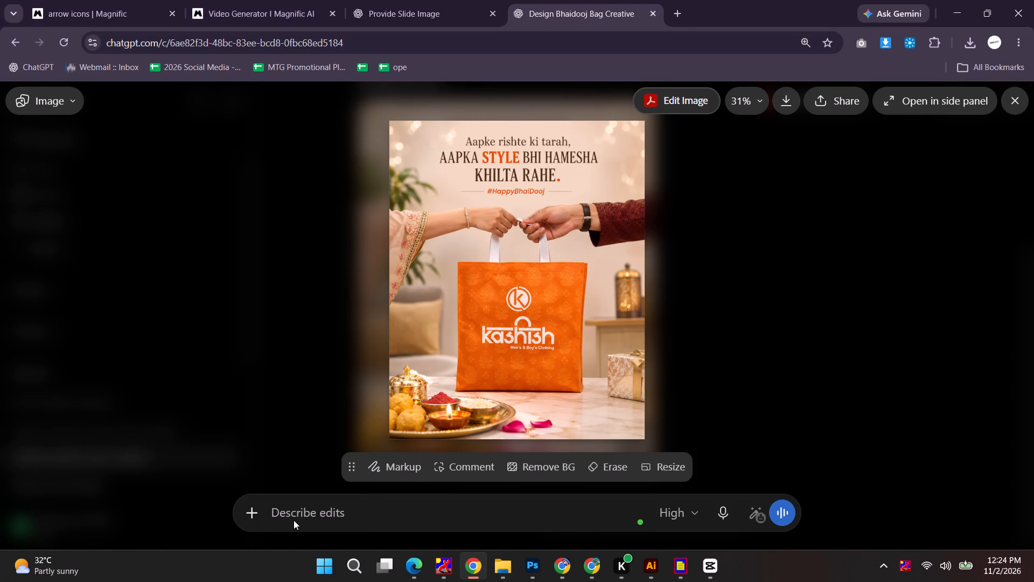
left_click(695, 337)
Attach the Elegant Bhai Dooj Gift Exchange image from Downloads to a new message in the conversation.
left_click(373, 515)
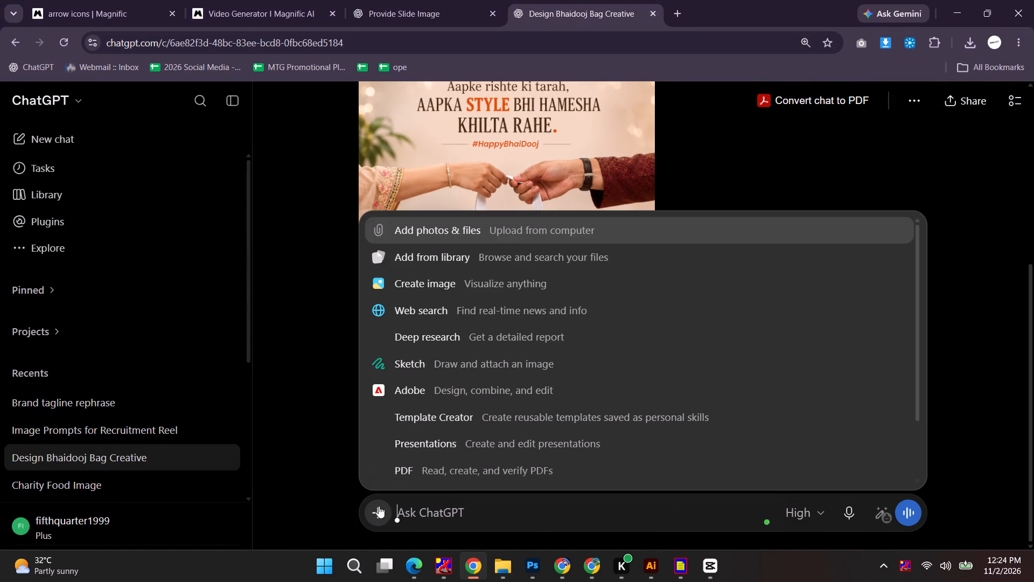
left_click(456, 237)
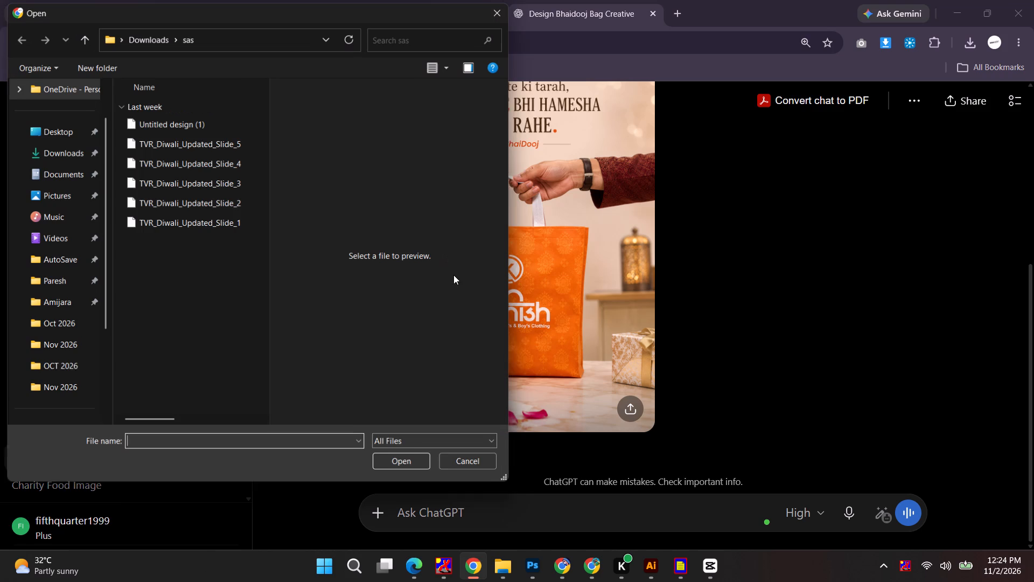
left_click(47, 150)
left_click(152, 148)
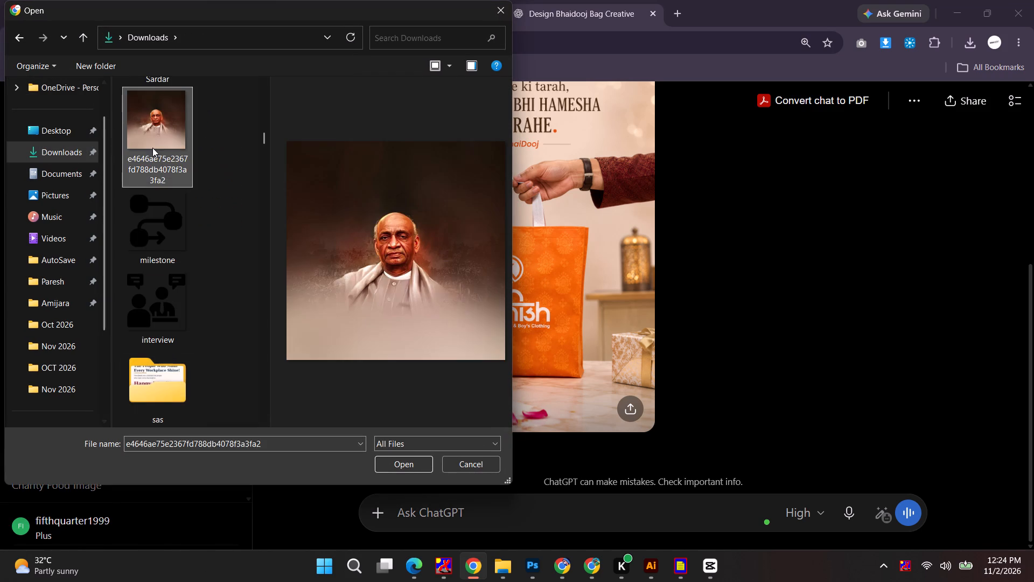
scroll(152, 275, "up", 10)
left_click_drag(264, 129, 262, 67)
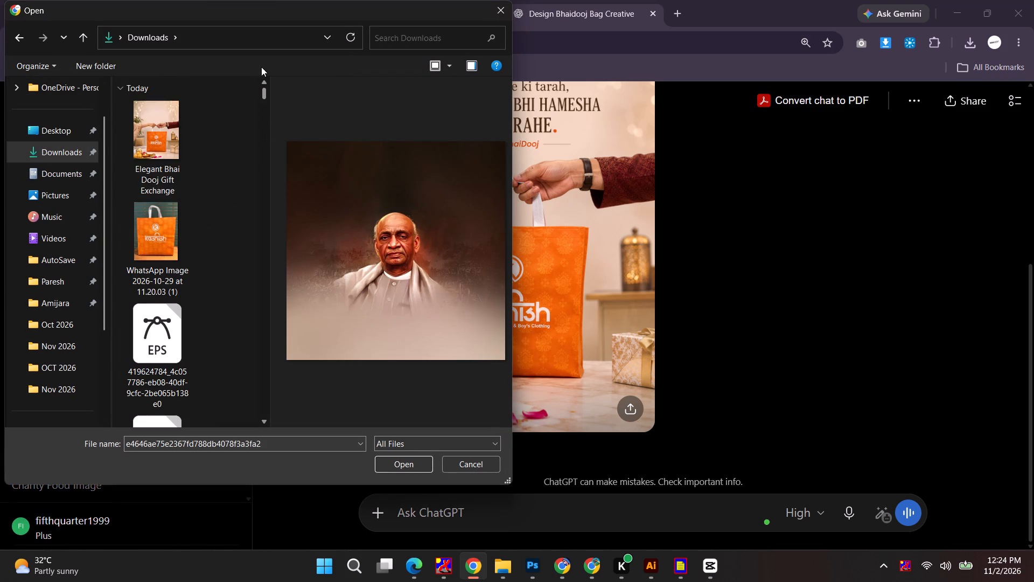
double_click(157, 148)
left_click(405, 486)
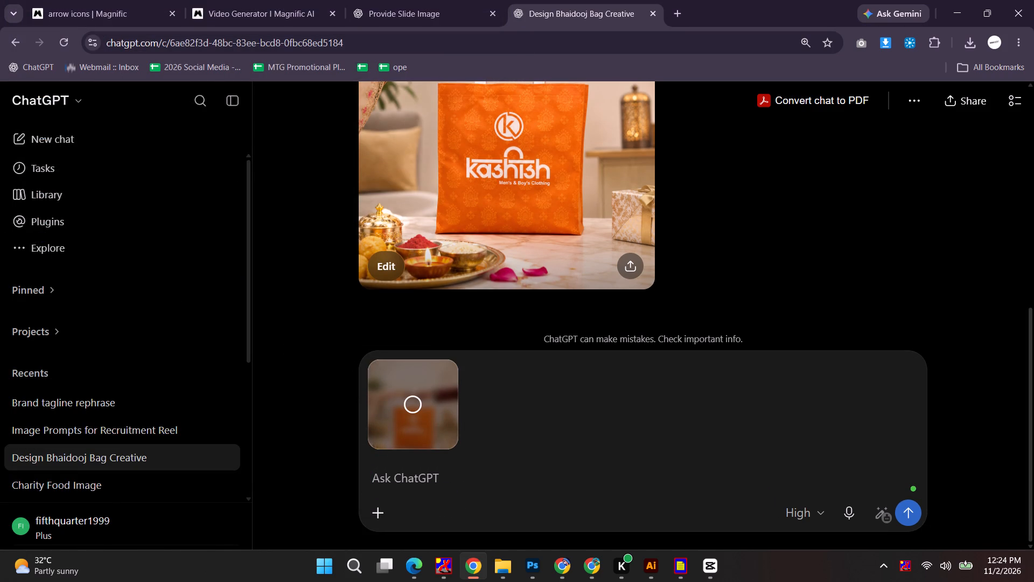
key("a")
key("BackSpace")
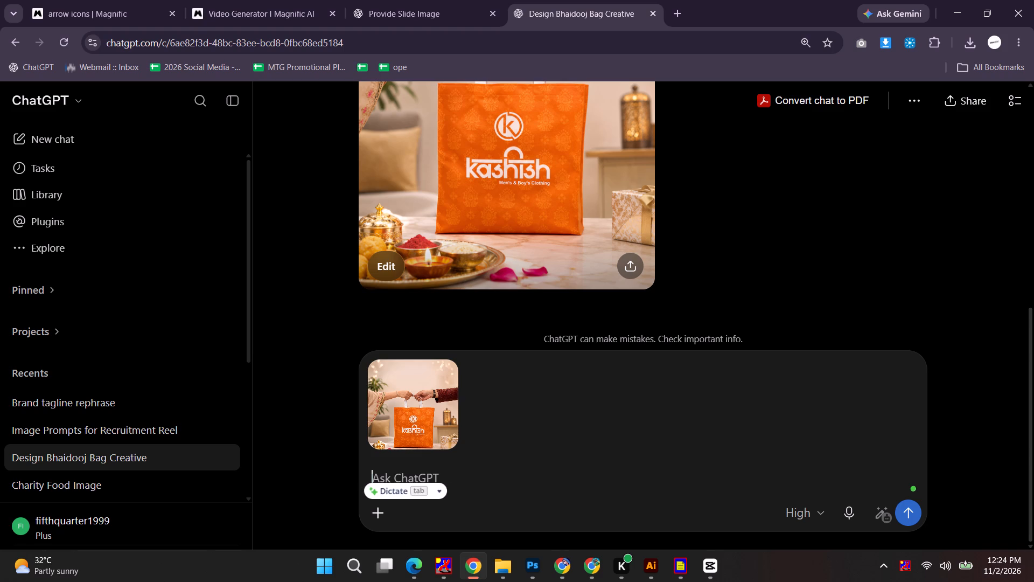
type("replace")
key("space")
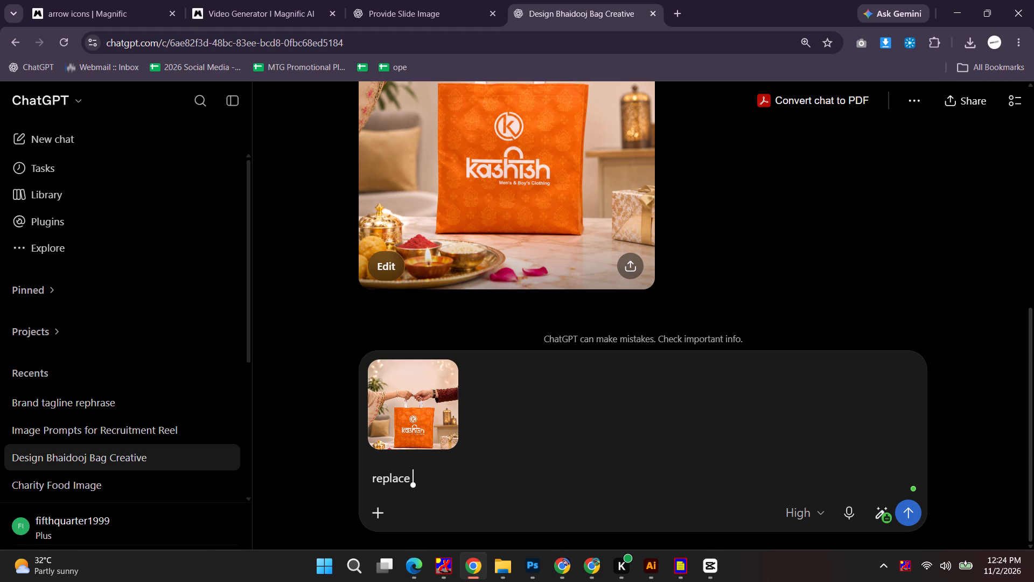
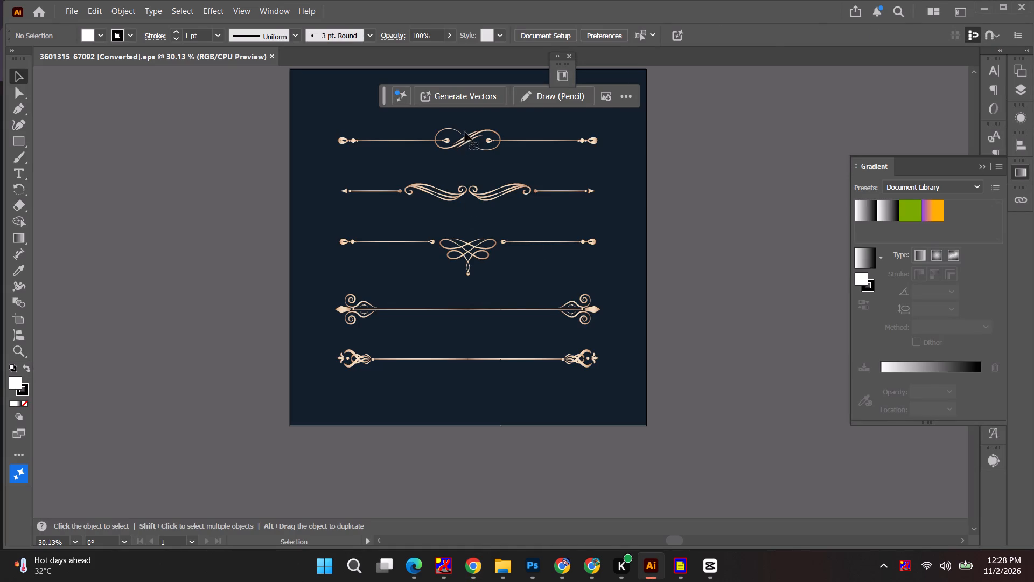
double_click(463, 143)
left_click(463, 141)
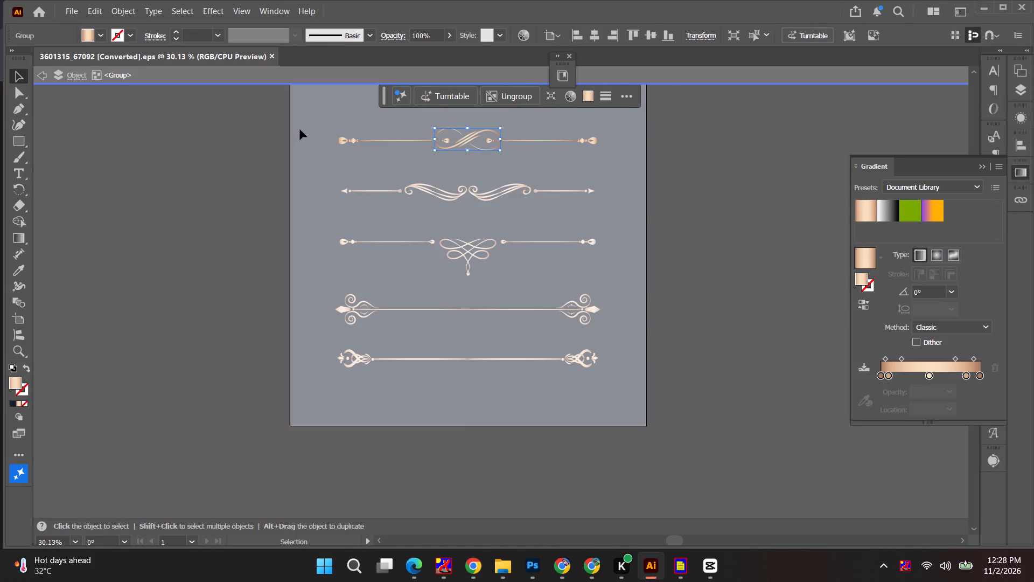
left_click_drag(297, 126, 631, 160)
key("v")
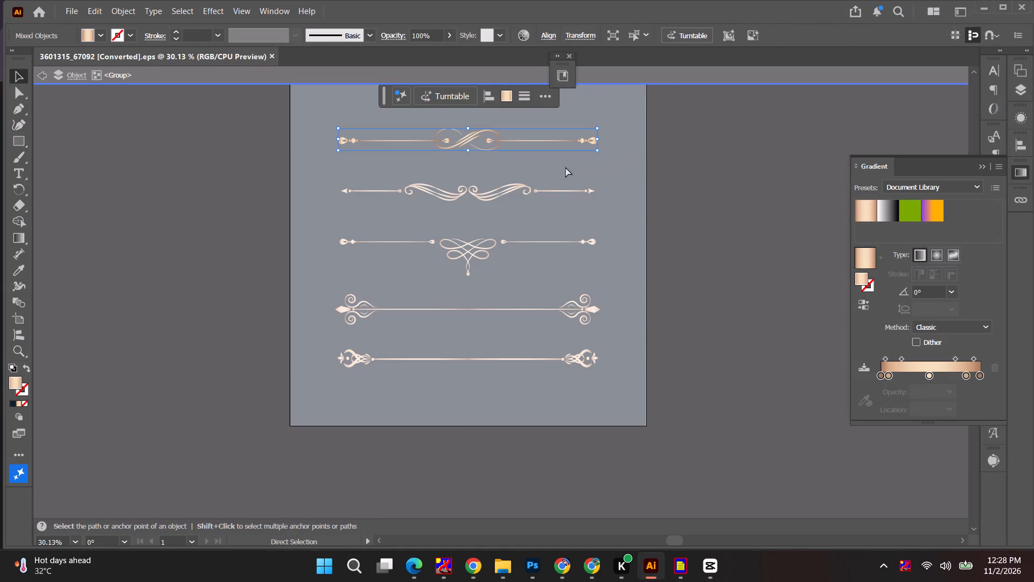
key("ctrl+c")
left_click(8, 401)
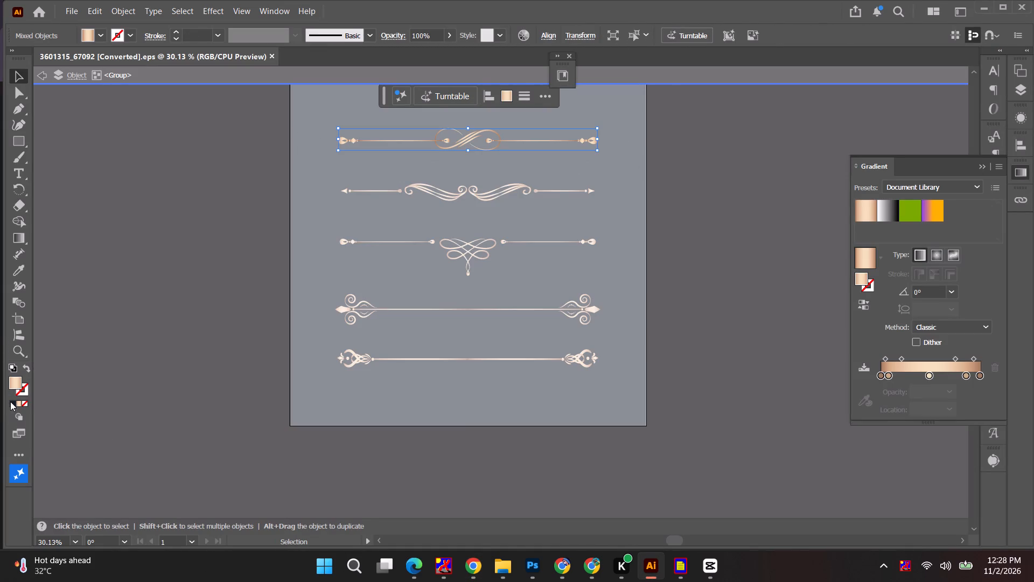
double_click(13, 403)
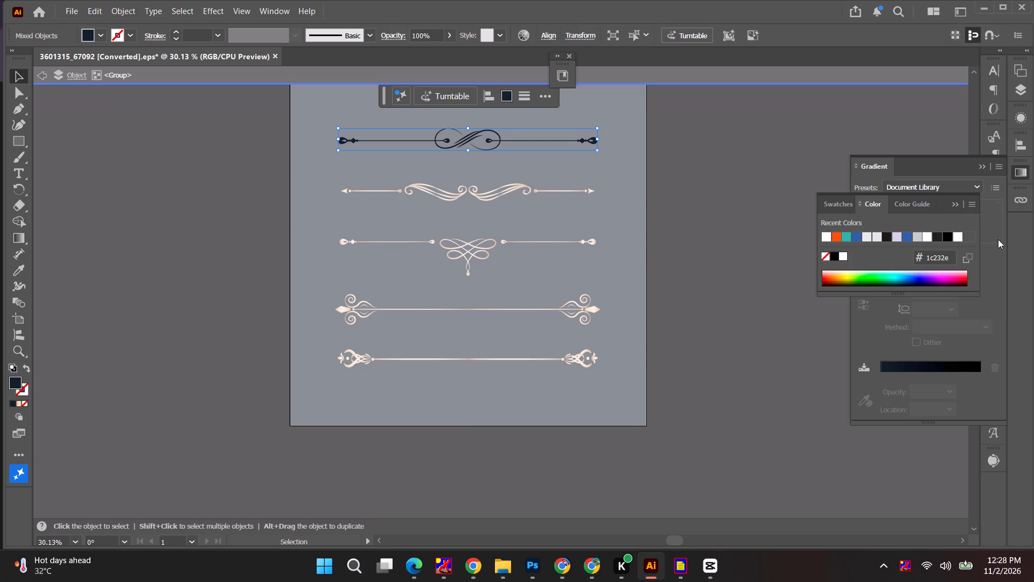
left_click(834, 240)
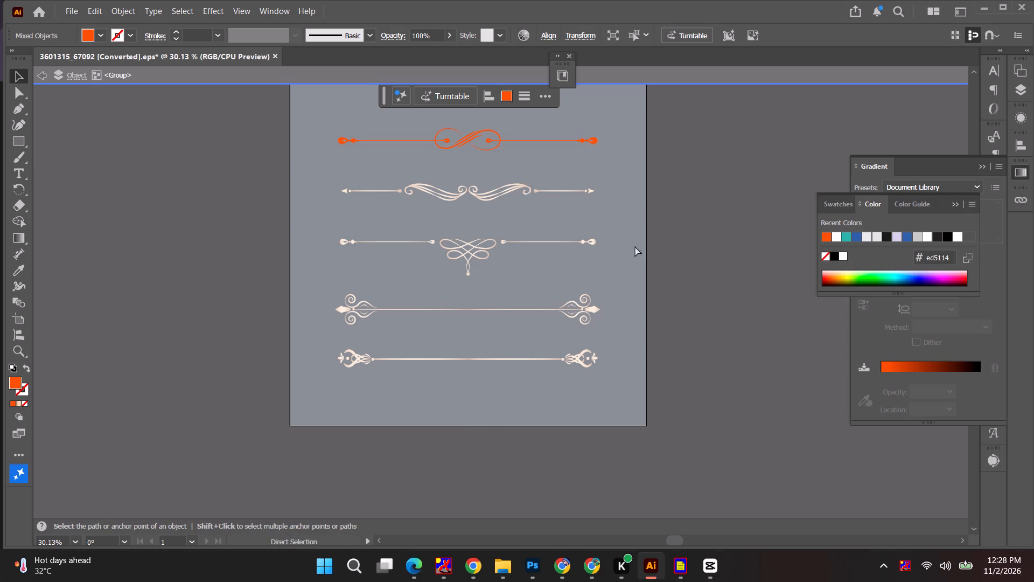
key("ctrl+c")
Switch to the Bhai Dooj creative in Photoshop and recolour the #HappyBhaiDooj text to the headline's orange, e35702.
key("alt+Tab")
left_click(665, 182, "alt")
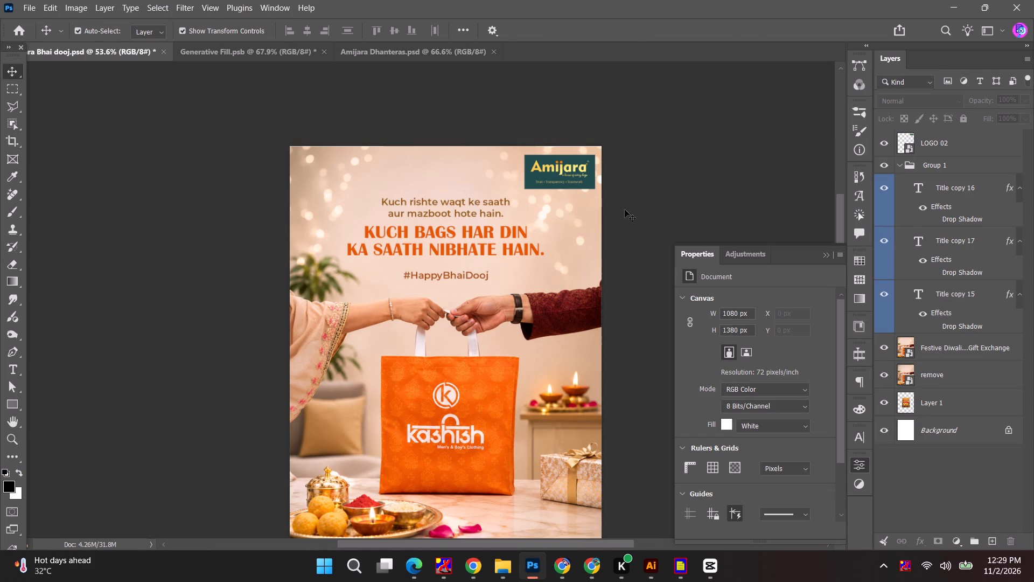
key("alt+Tab")
key("alt+Tab")
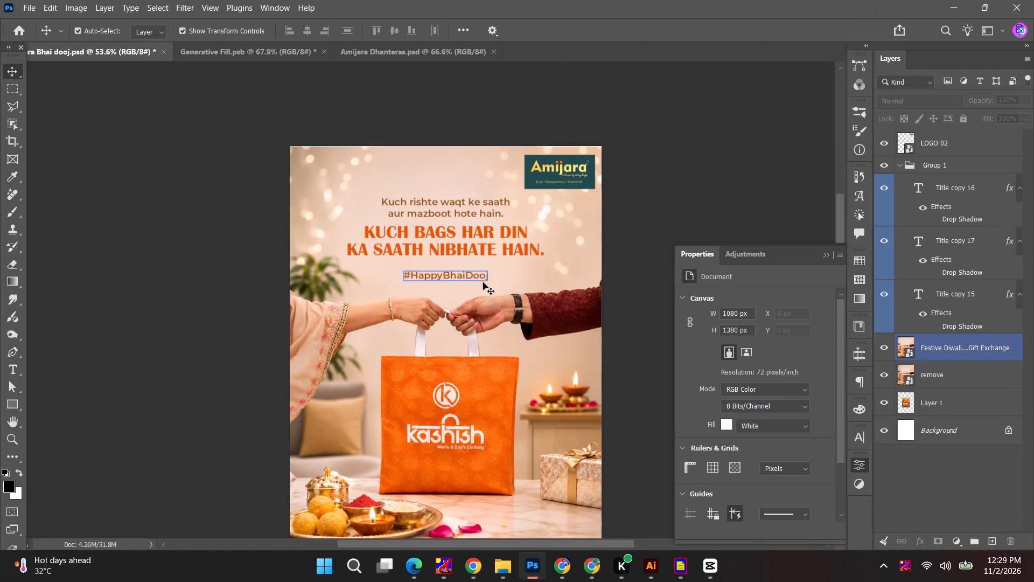
key("alt+Tab")
key("alt+Tab")
scroll(441, 276, "up", 11, "alt")
left_click(443, 277)
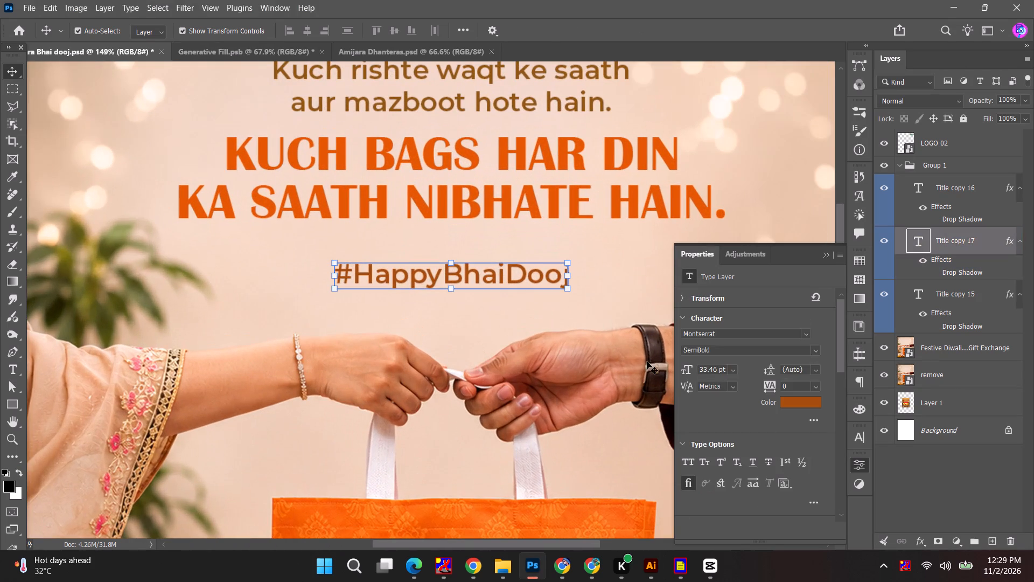
left_click(784, 399)
left_click(531, 200)
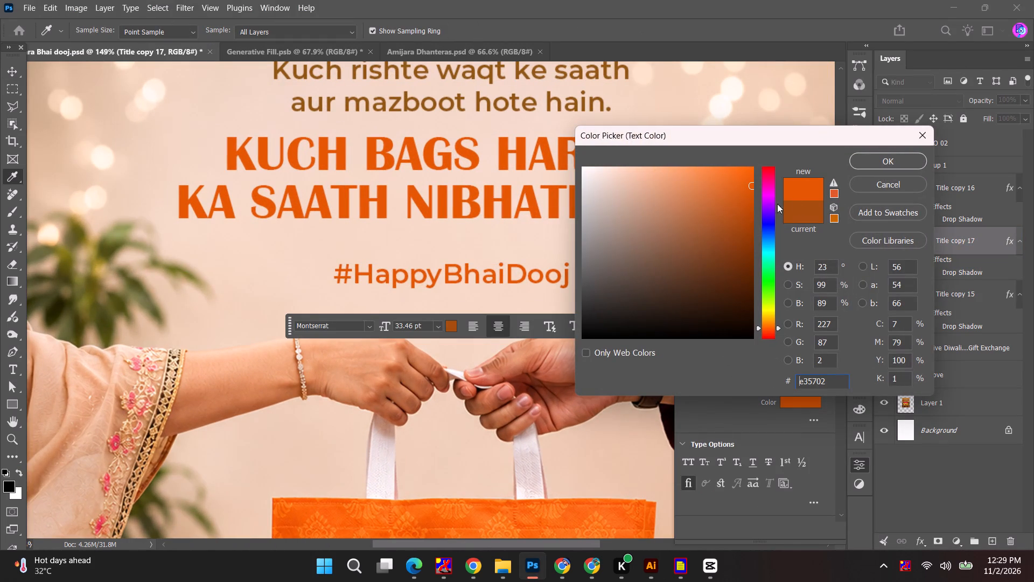
left_click(871, 161)
Move the #HappyBhaiDooj text slightly down to widen the gap below the headline.
left_click_drag(473, 278, 471, 287)
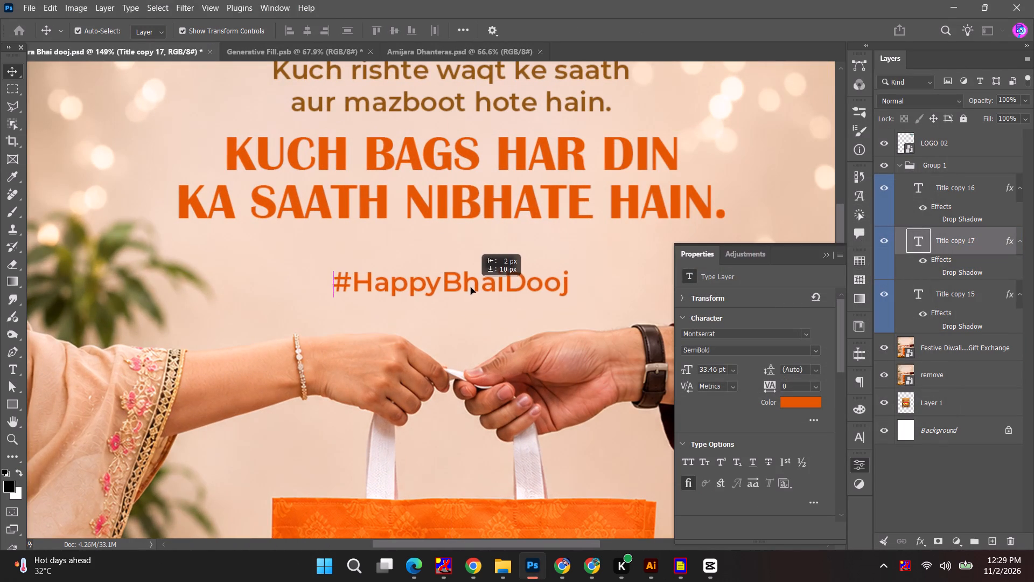
left_click_drag(471, 287, 471, 292)
left_click(456, 266, "ctrl")
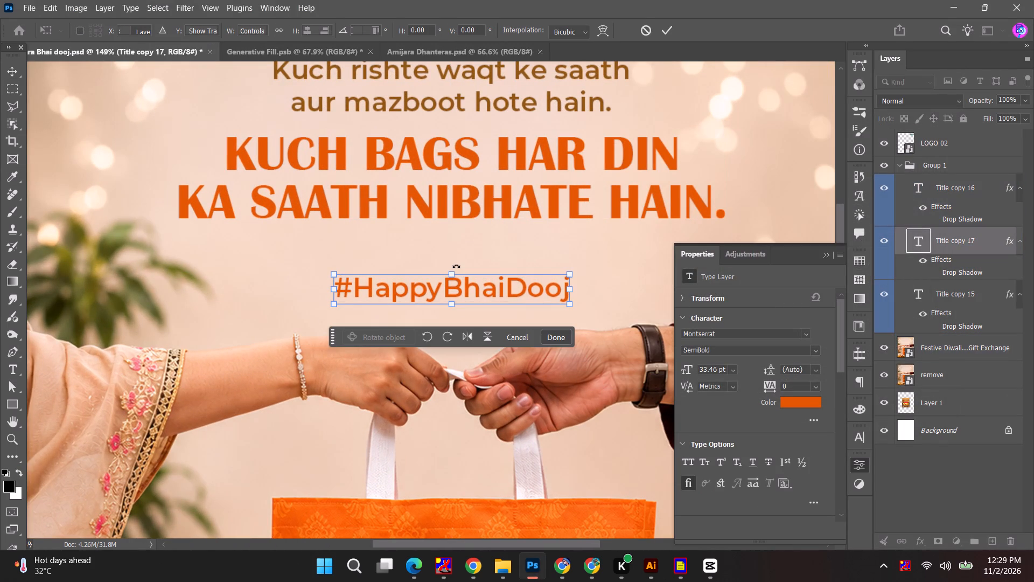
key("ctrl+v")
left_click(663, 22)
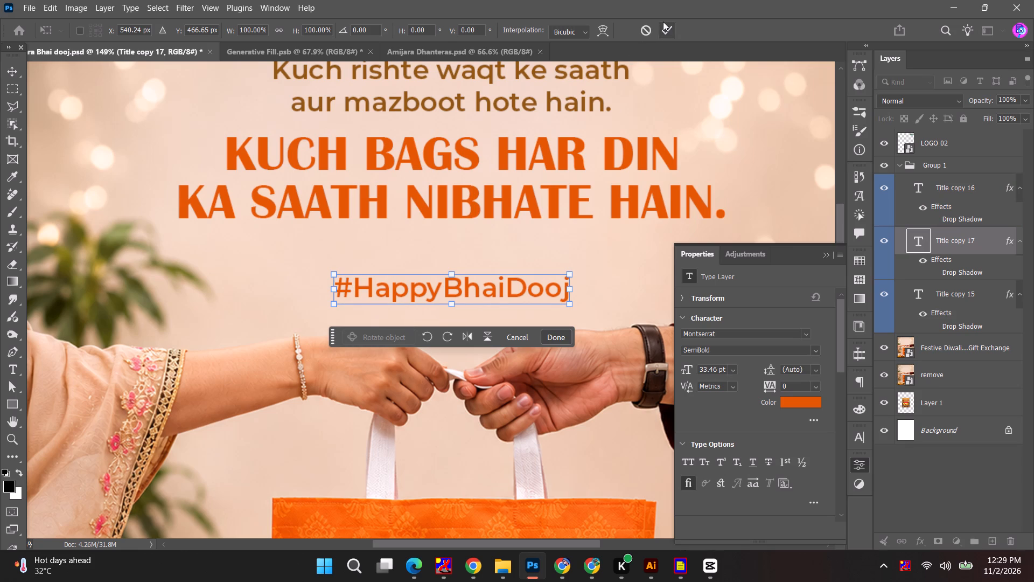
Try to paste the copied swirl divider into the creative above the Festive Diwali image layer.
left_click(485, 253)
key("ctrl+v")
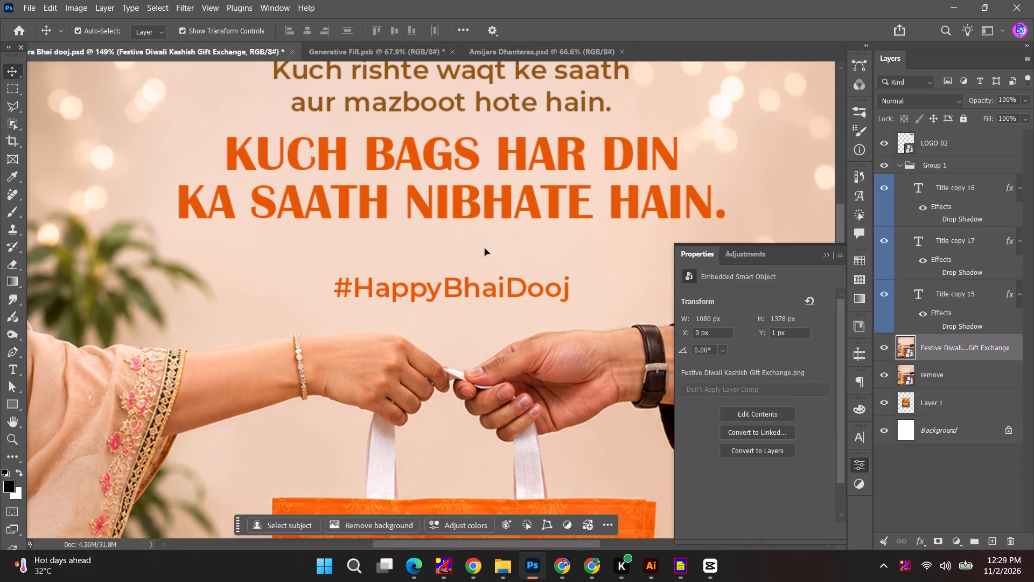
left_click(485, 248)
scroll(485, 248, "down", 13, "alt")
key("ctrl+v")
Bring the whole orange swirl divider from Illustrator into the creative between headline and hashtag, scaled to about 49%.
key("alt+Tab")
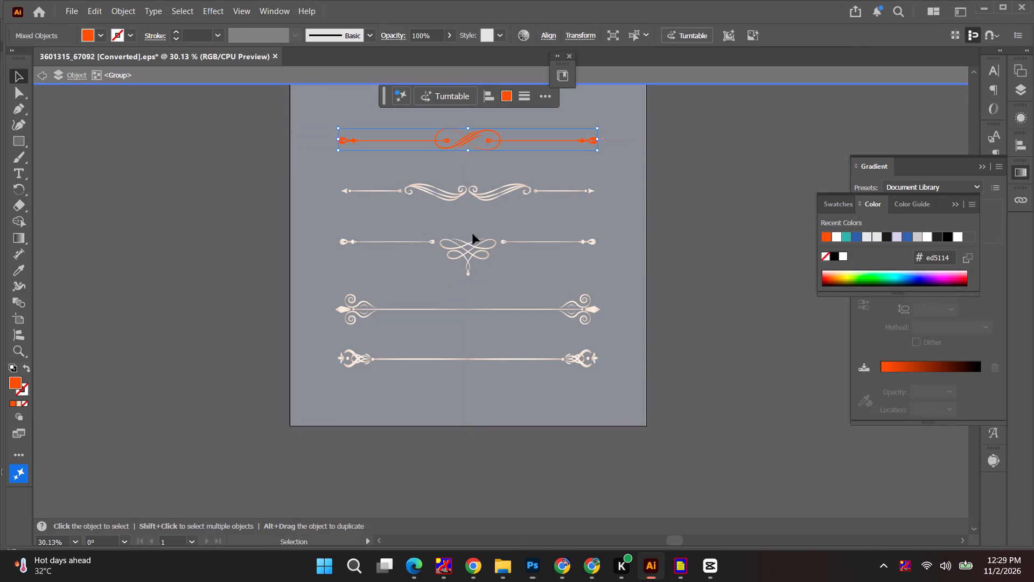
key("ctrl+c")
left_click_drag(473, 142, 488, 353)
left_click_drag(488, 353, 526, 537)
scroll(455, 298, "up", 12)
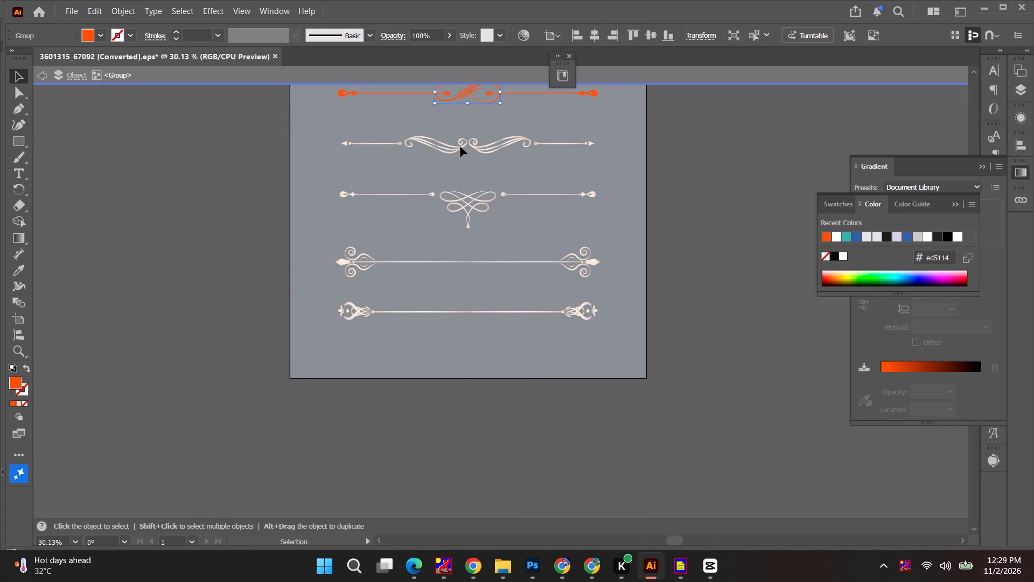
scroll(458, 153, "up", 3)
scroll(390, 199, "up", 4)
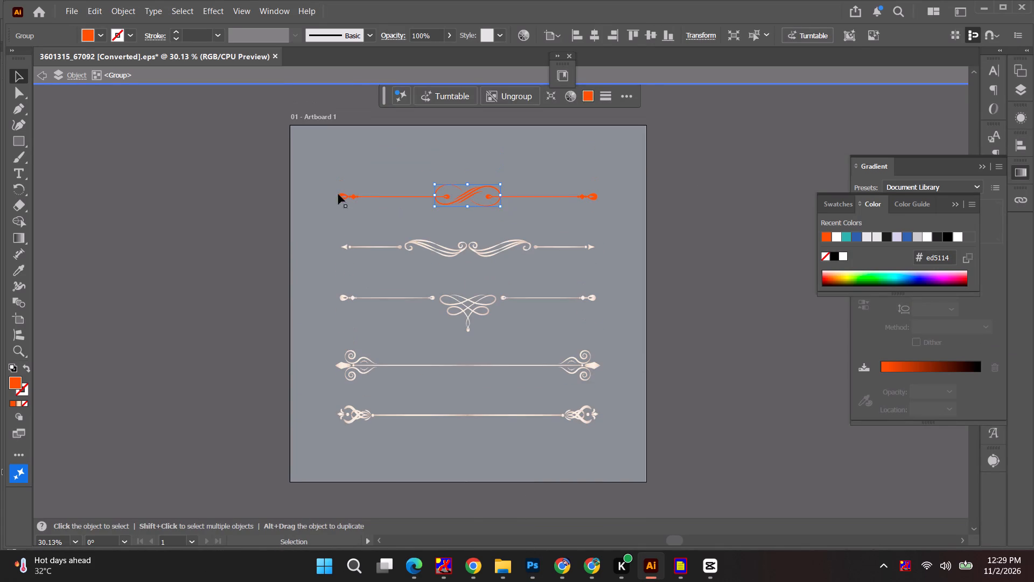
left_click_drag(316, 175, 624, 220)
left_click_drag(471, 195, 554, 532)
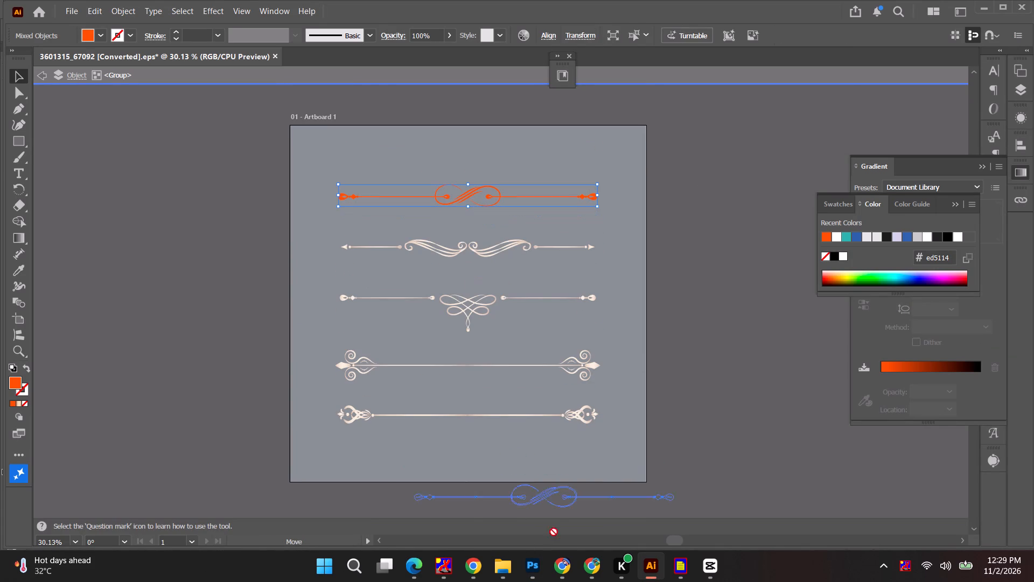
left_click_drag(554, 532, 472, 250)
left_click_drag(584, 263, 583, 262, "alt+shift")
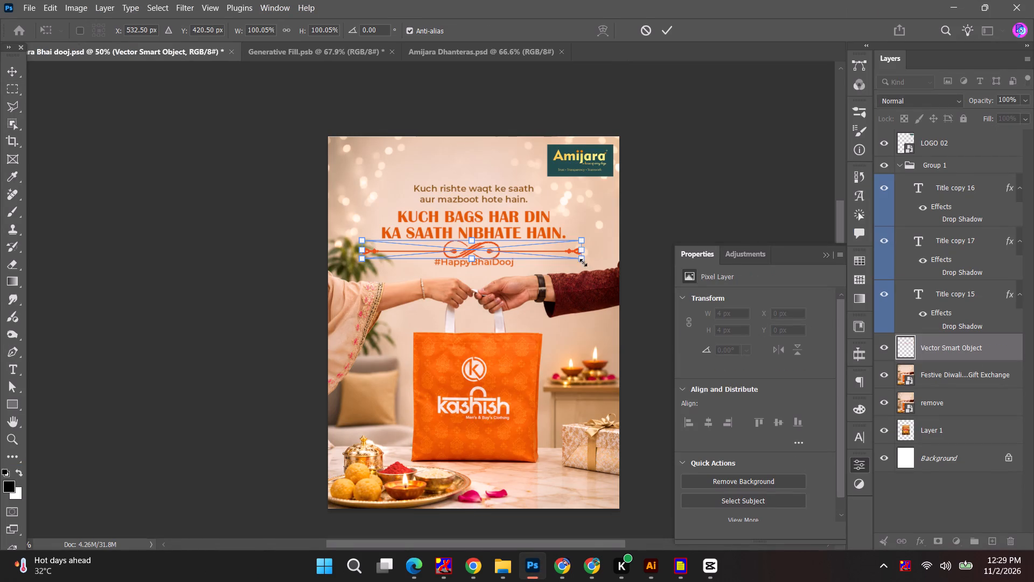
left_click_drag(583, 262, 528, 252, "alt+shift")
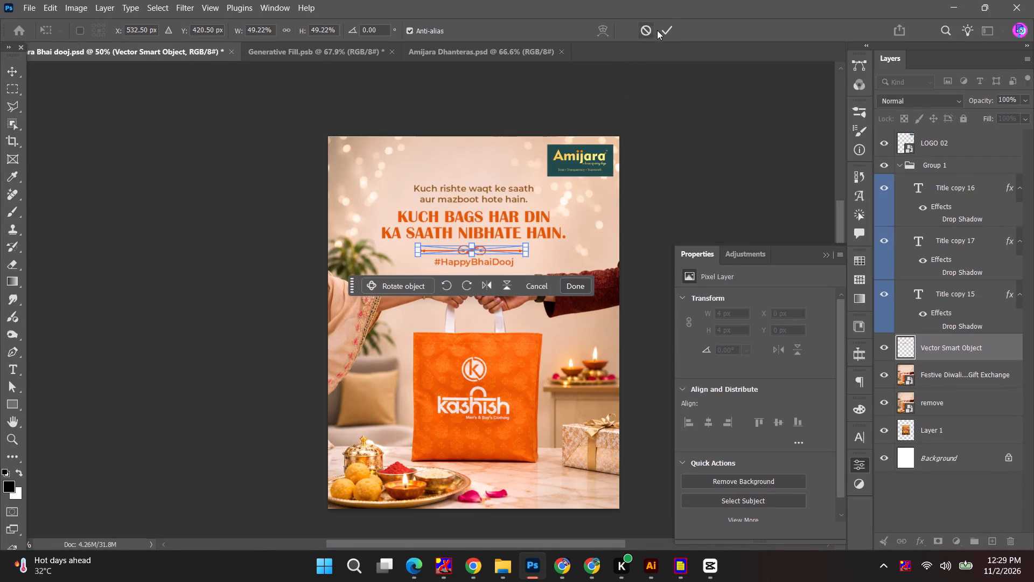
left_click(661, 30)
Centre the swirl divider horizontally on the canvas and clear the selection.
key("ctrl+a")
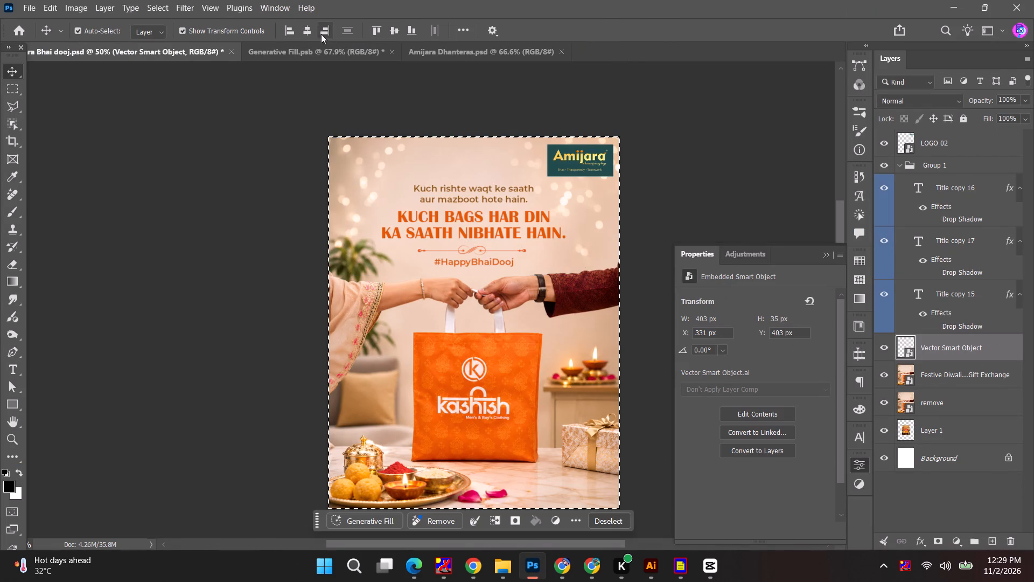
left_click(303, 30)
left_click(246, 185)
key("ctrl+d")
Move the swirl divider slightly up between the headline and hashtag, to Y 397 px.
scroll(476, 262, "up", 6)
scroll(474, 299, "up", 5, "alt")
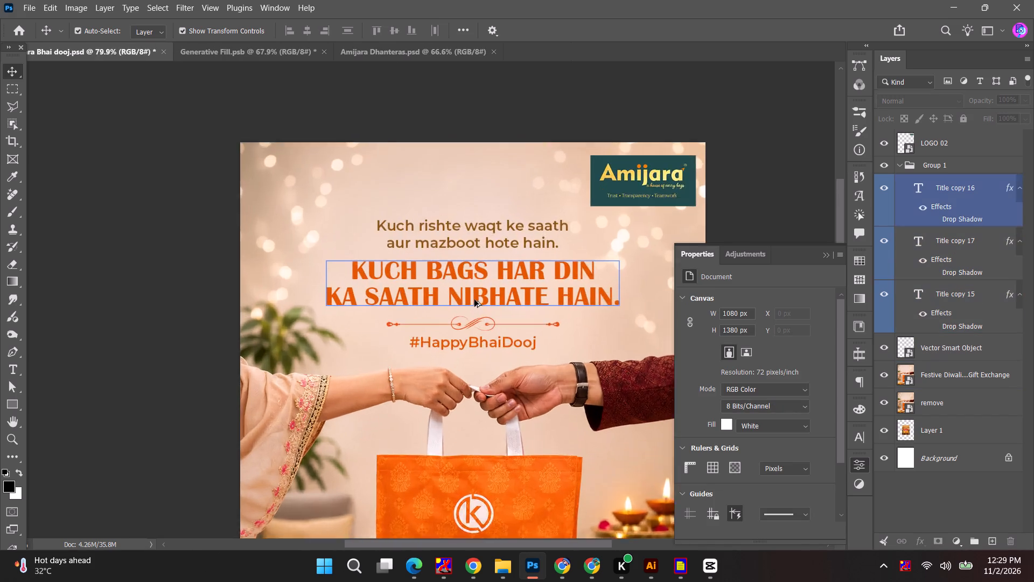
scroll(474, 300, "up", 13, "alt")
left_click(468, 325)
left_click_drag(468, 325, 468, 315)
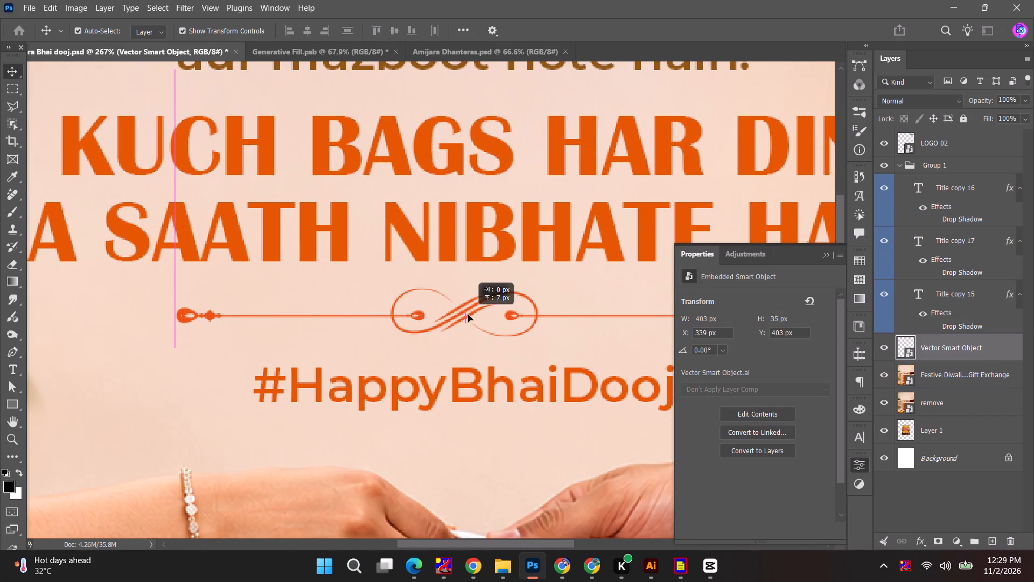
left_click_drag(468, 315, 468, 316)
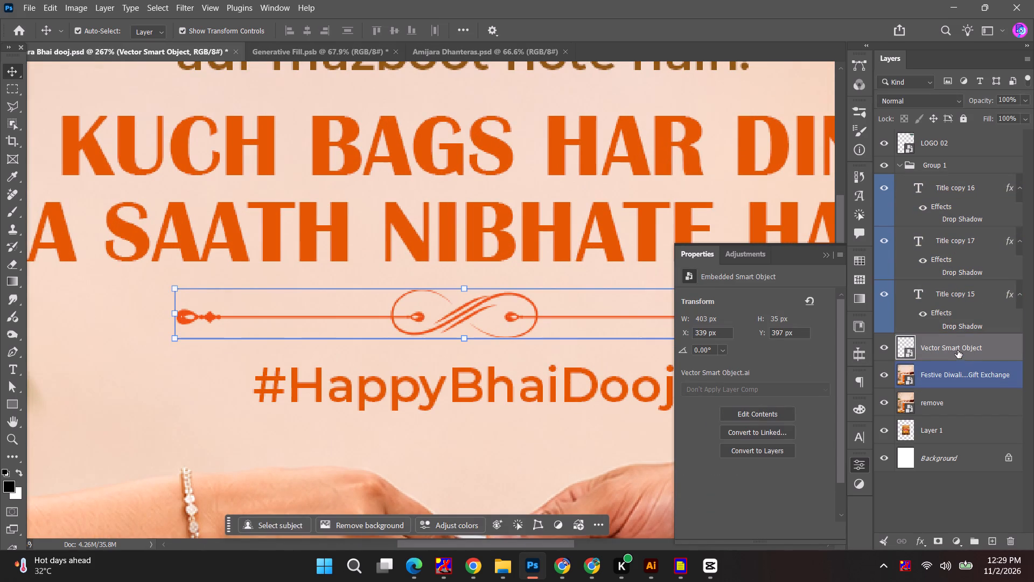
Add a Color Overlay to the swirl divider in brown #905612, sampled from the intro text above the headline.
left_click(918, 541)
left_click(951, 487)
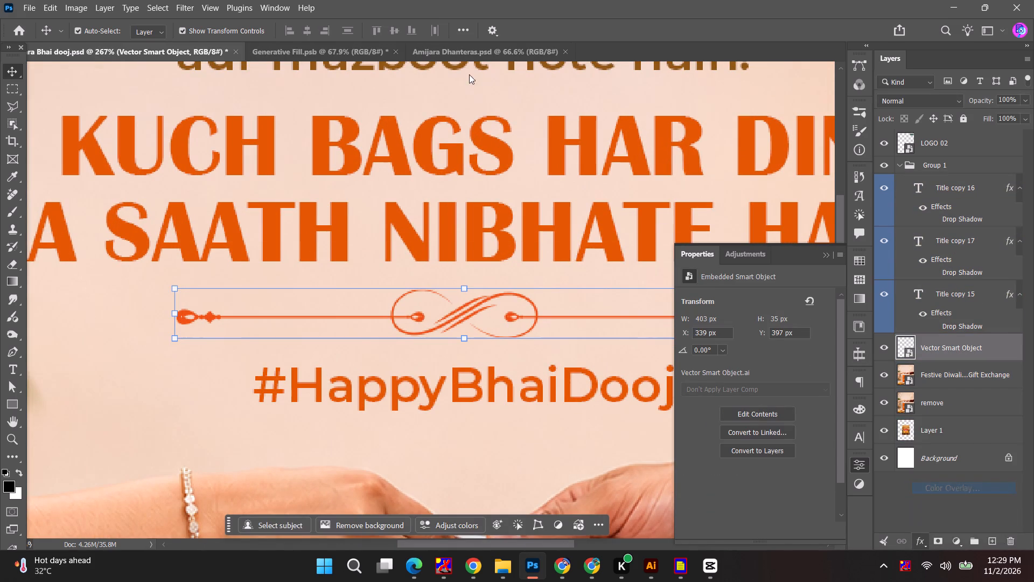
left_click(659, 154)
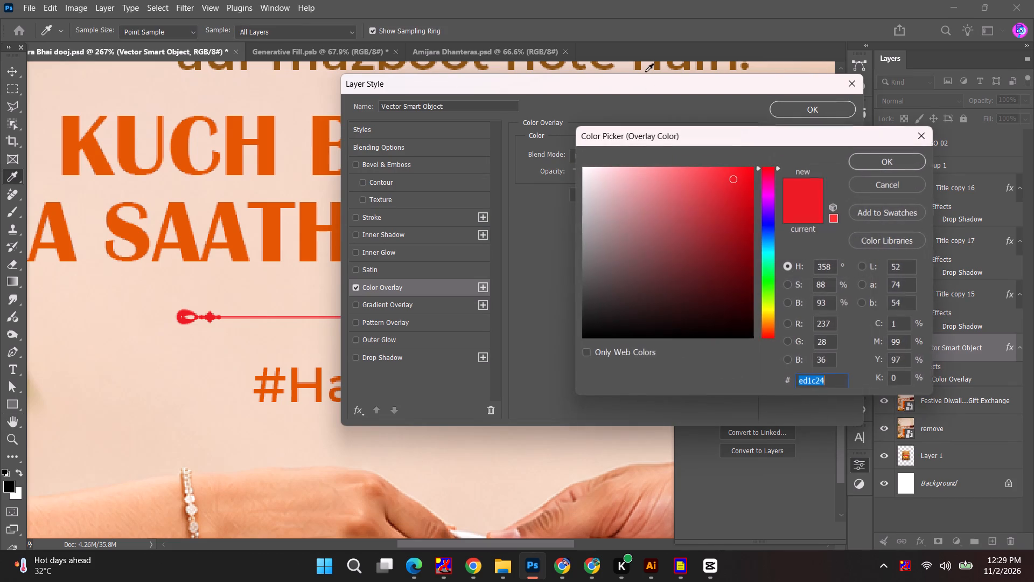
left_click(655, 66)
left_click(655, 66)
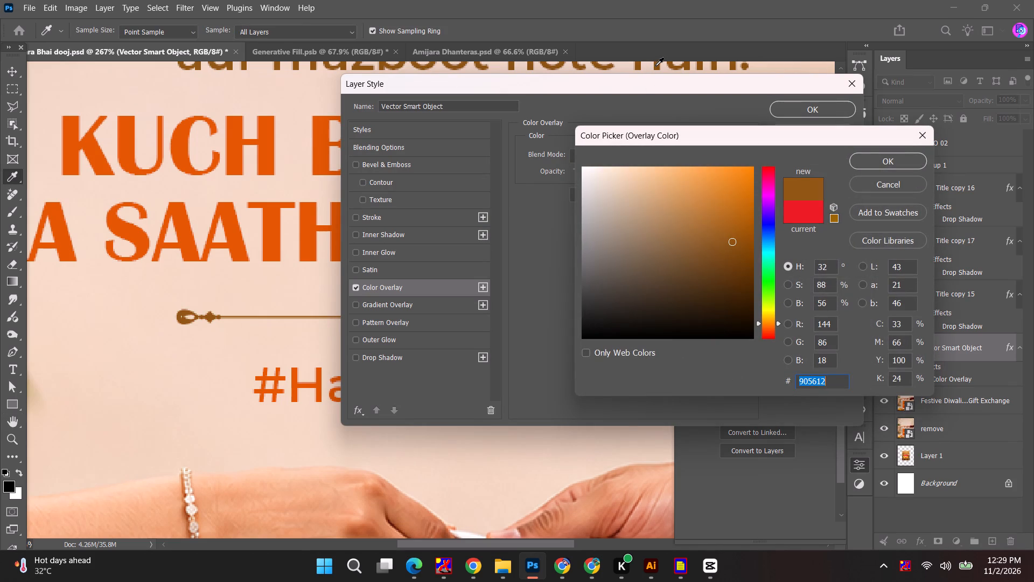
left_click(655, 66)
left_click(870, 158)
left_click(809, 108)
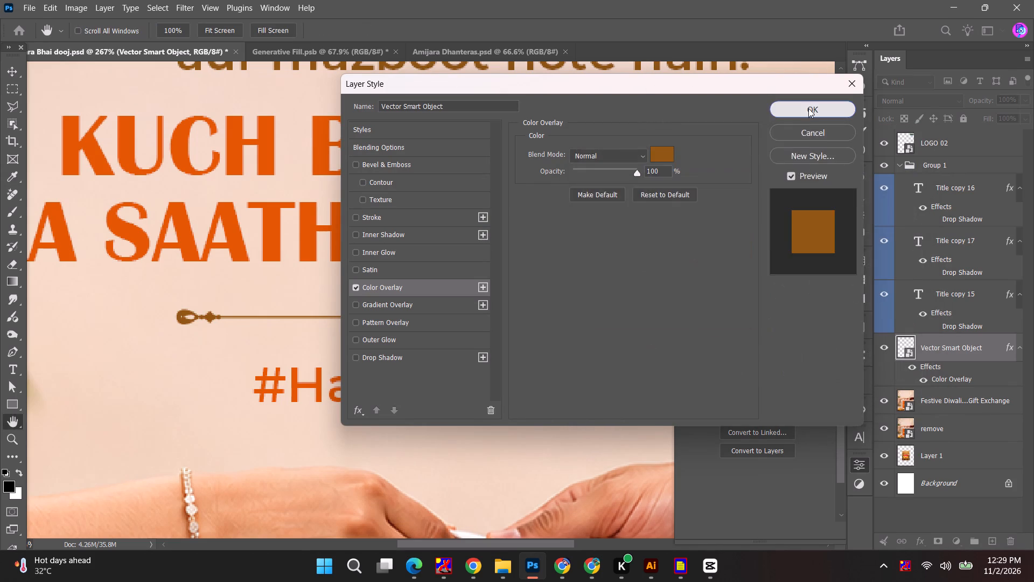
left_click(162, 386)
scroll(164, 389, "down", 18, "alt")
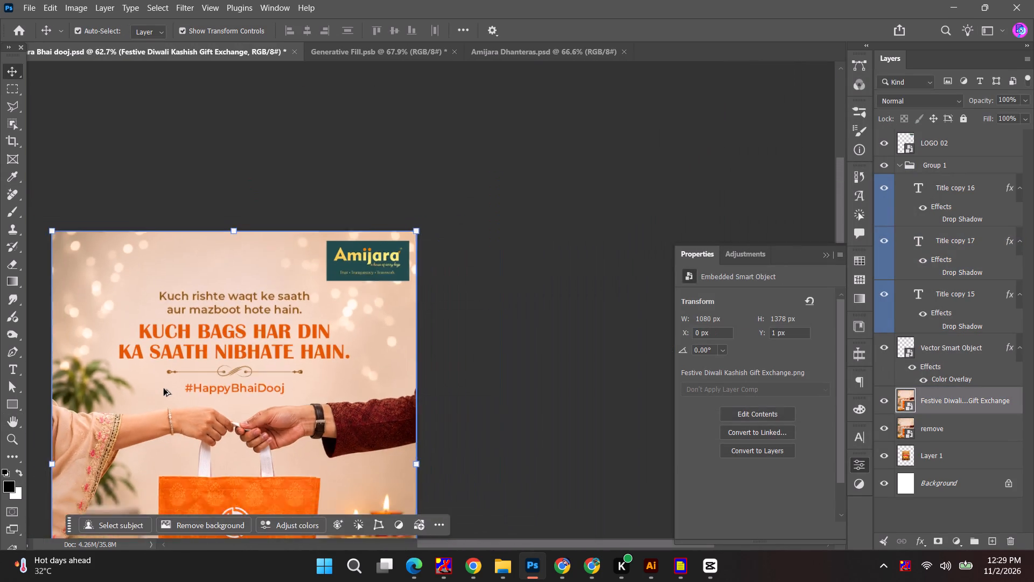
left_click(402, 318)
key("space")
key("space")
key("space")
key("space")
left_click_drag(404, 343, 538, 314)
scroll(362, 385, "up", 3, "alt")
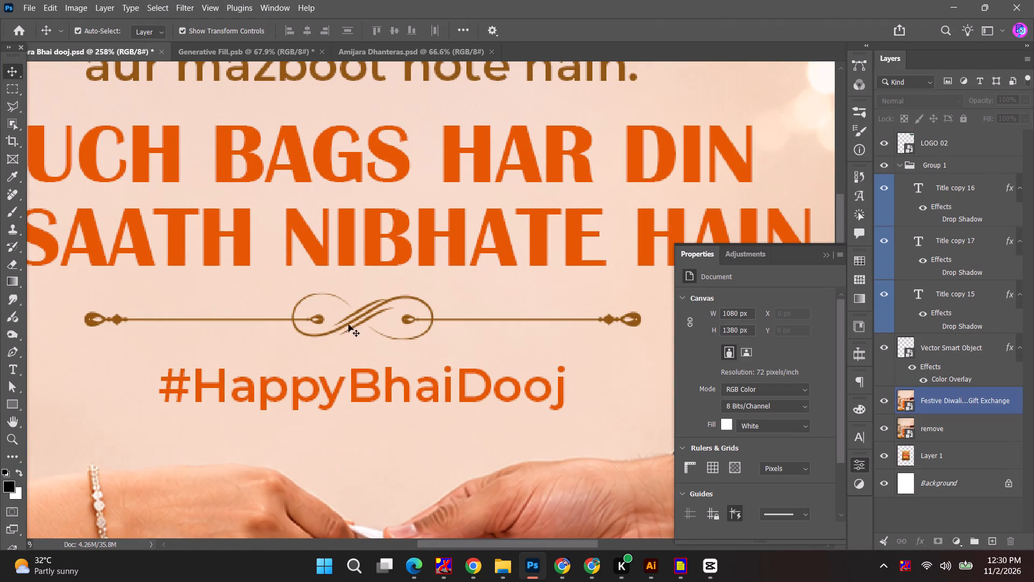
left_click(324, 323)
left_click(311, 319)
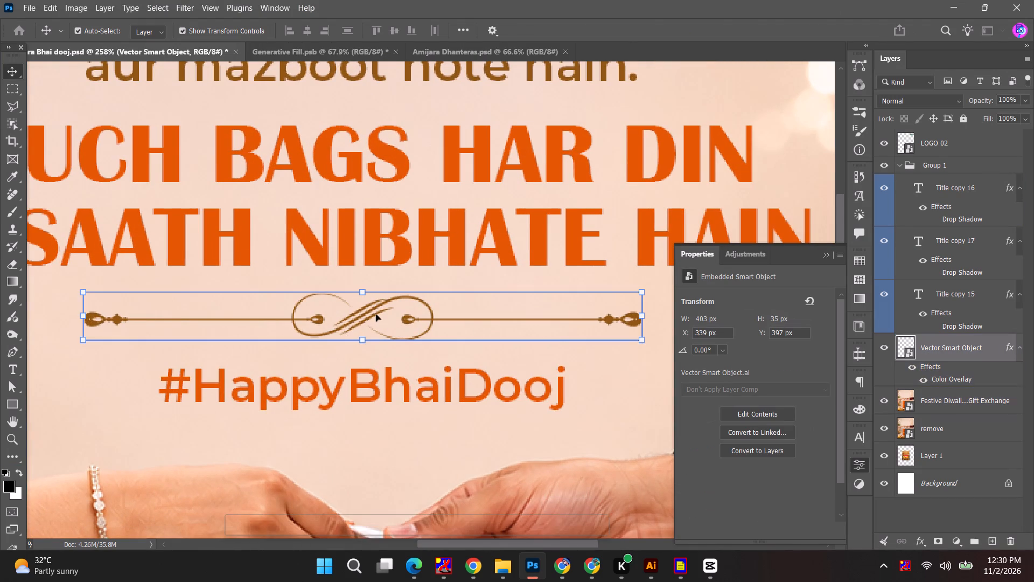
left_click_drag(642, 341, 632, 329, "alt+shift")
left_click(672, 27)
scroll(491, 319, "down", 16, "alt")
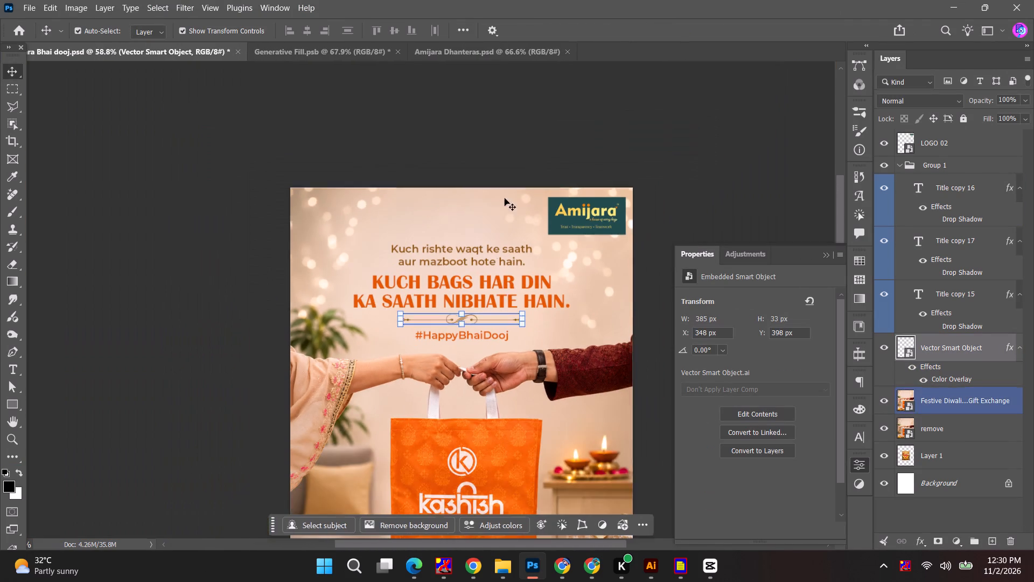
left_click(515, 117)
Nudge the KUCH BAGS HAR DIN headline up by 3 px, away from the divider.
scroll(434, 301, "up", 5, "alt")
left_click(459, 291)
key("Up")
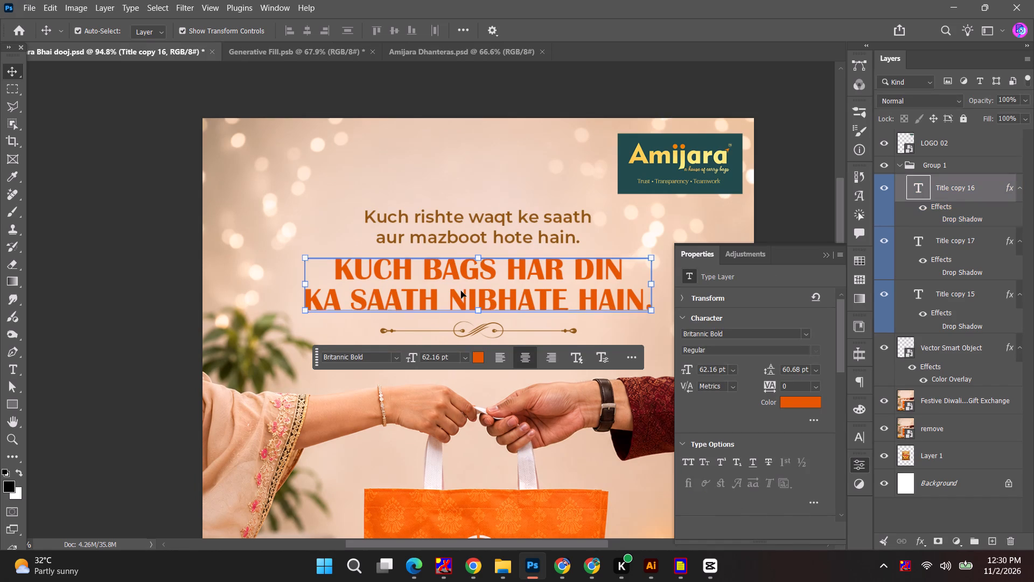
key("Up")
key("Up")
left_click(439, 94)
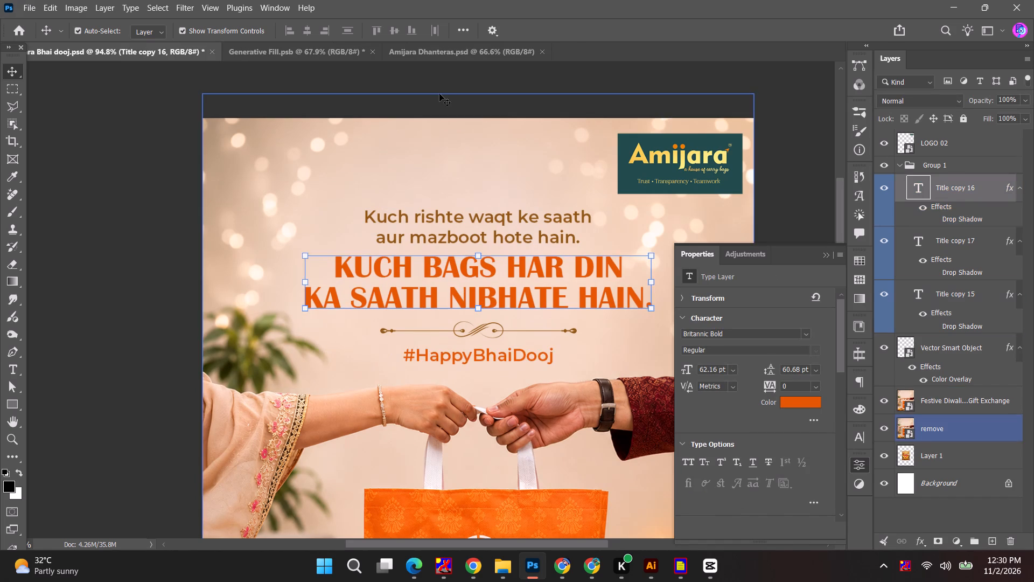
Examine the overall layout of the complete Bhai Dooj creative.
scroll(430, 252, "down", 6, "alt")
left_click(677, 223)
key("space")
key("space")
key("space")
key("space")
key("space")
key("space")
key("space")
key("space")
key("space")
left_click_drag(651, 203, 611, 177)
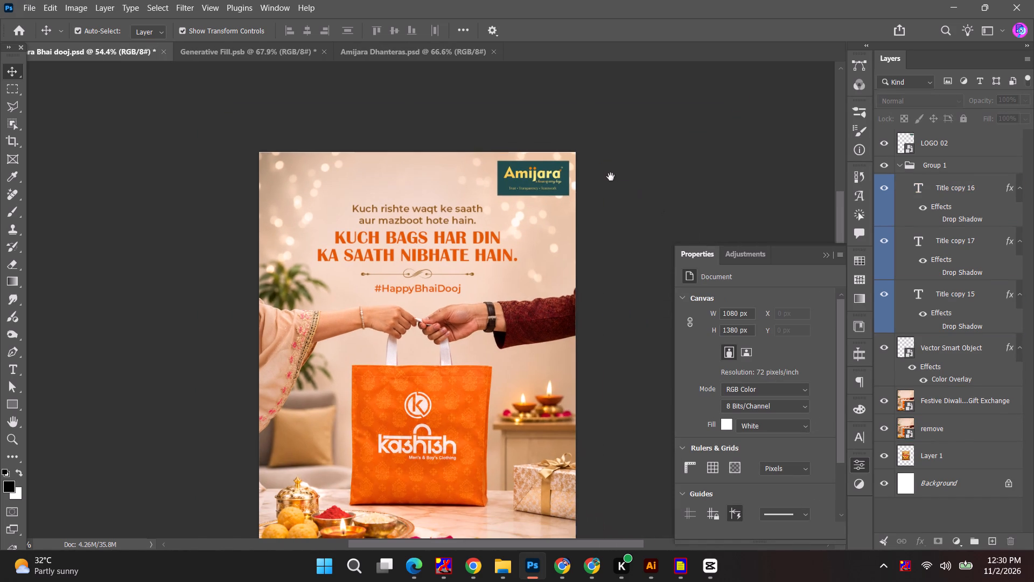
scroll(282, 160, "down", 4, "alt")
left_click(569, 162)
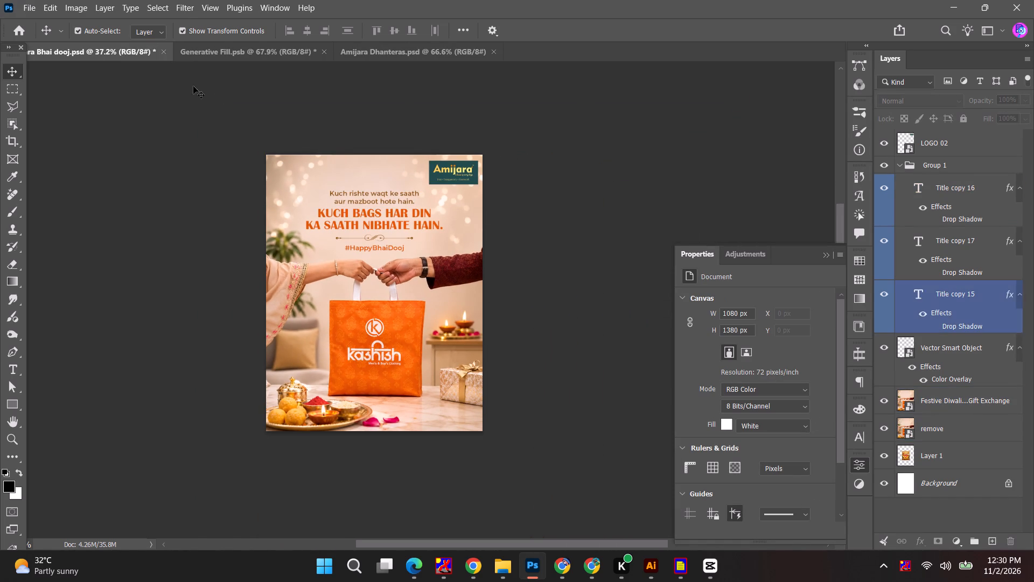
Start a quick PNG export of the finished Bhai Dooj creative.
left_click(32, 9)
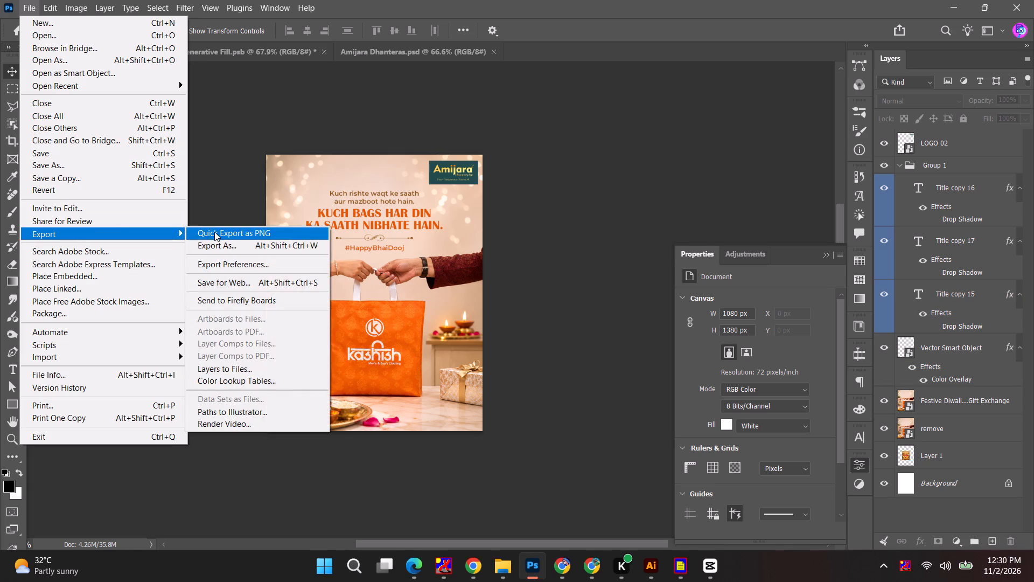
left_click(214, 232)
left_click(345, 164)
scroll(145, 328, "down", 2)
scroll(145, 331, "up", 4)
scroll(146, 160, "up", 4)
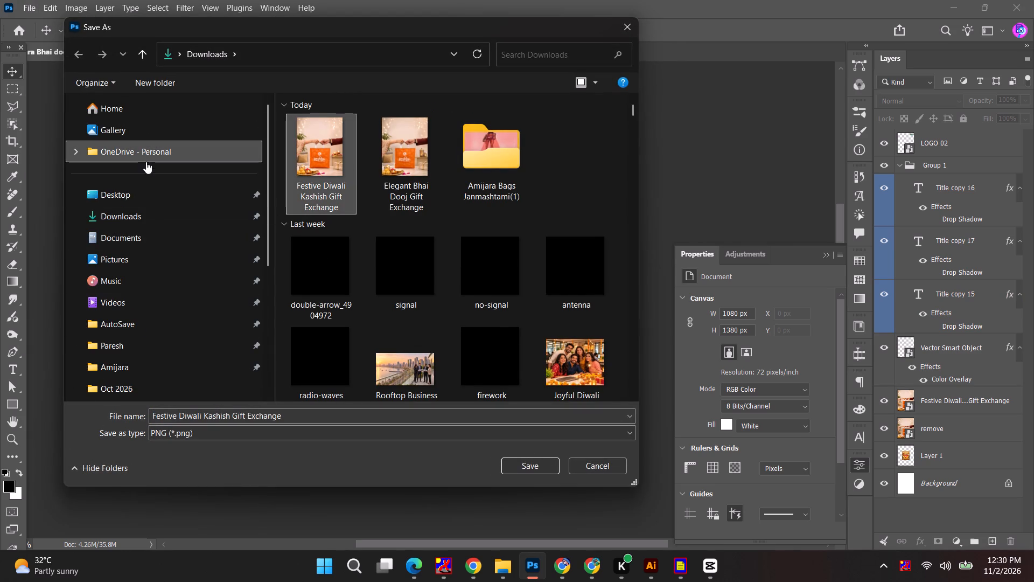
left_click_drag(434, 35, 446, 0)
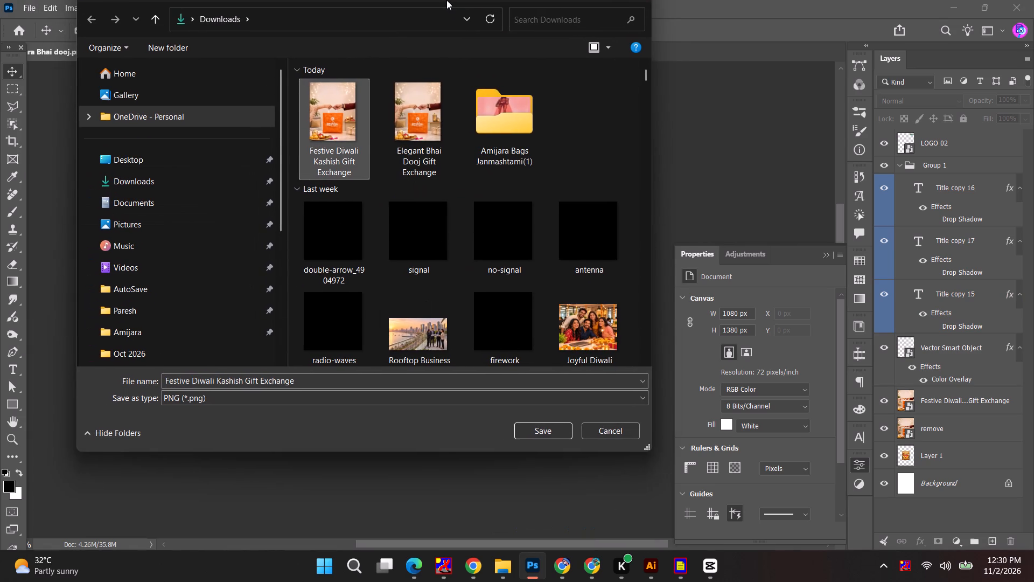
left_click_drag(446, 0, 444, 0)
Browse the saved folders and set the export destination to NOV 2026 inside the Amijara folder on New Volume (D:).
scroll(127, 200, "up", 4)
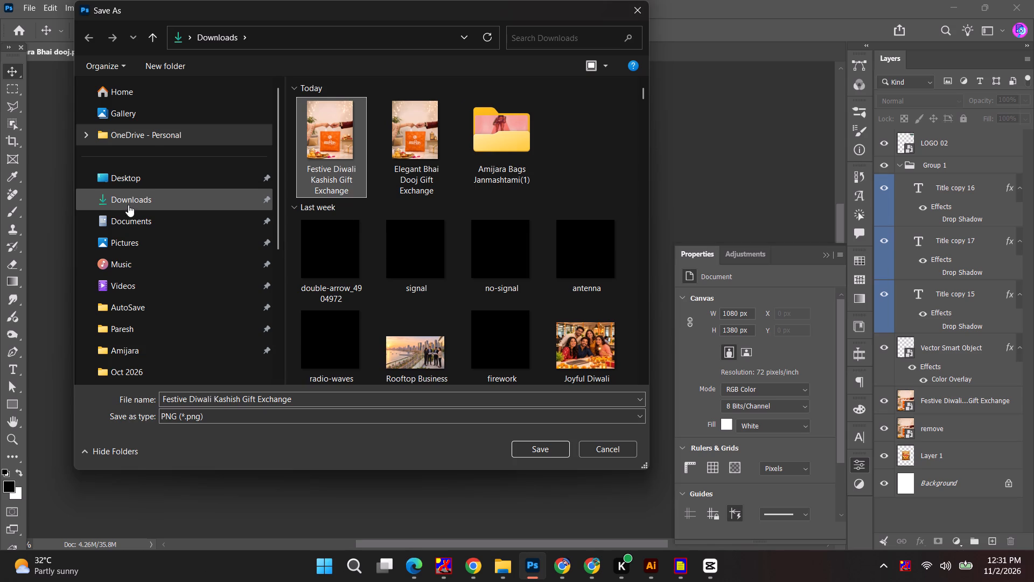
left_click(128, 209)
scroll(143, 168, "up", 4)
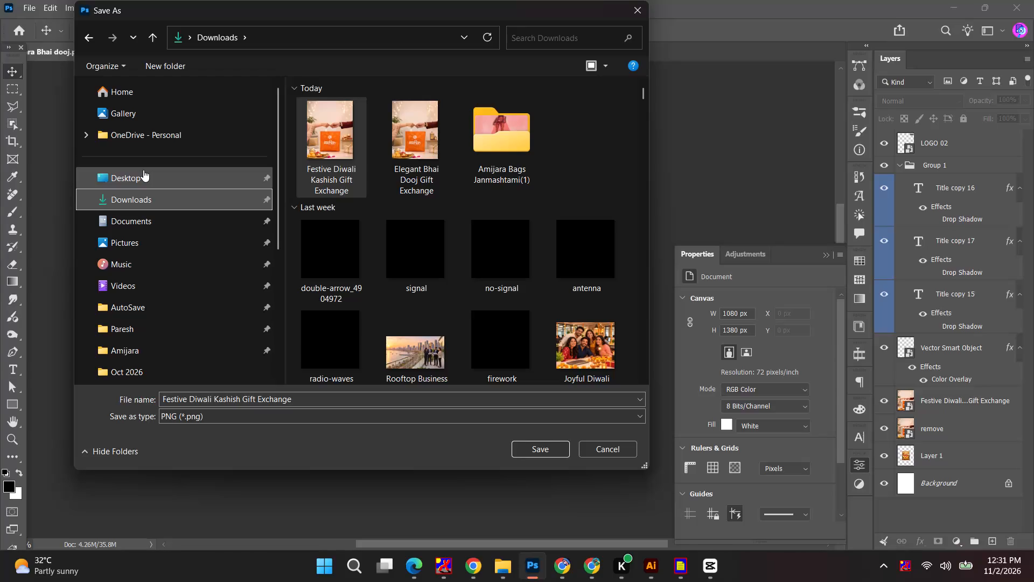
scroll(169, 355, "down", 3)
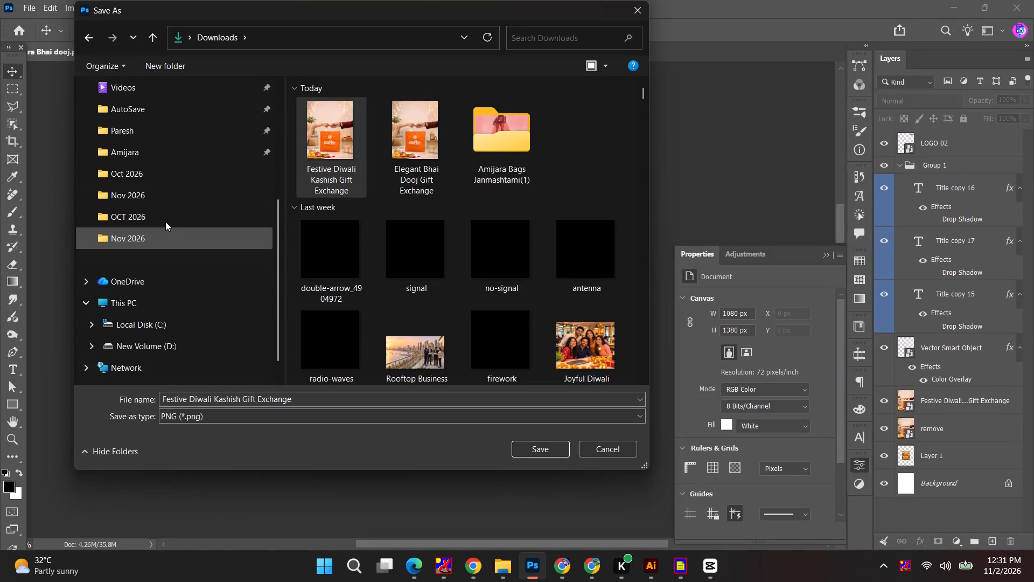
left_click(145, 254)
left_click(146, 251)
left_click(150, 246)
left_click(164, 221)
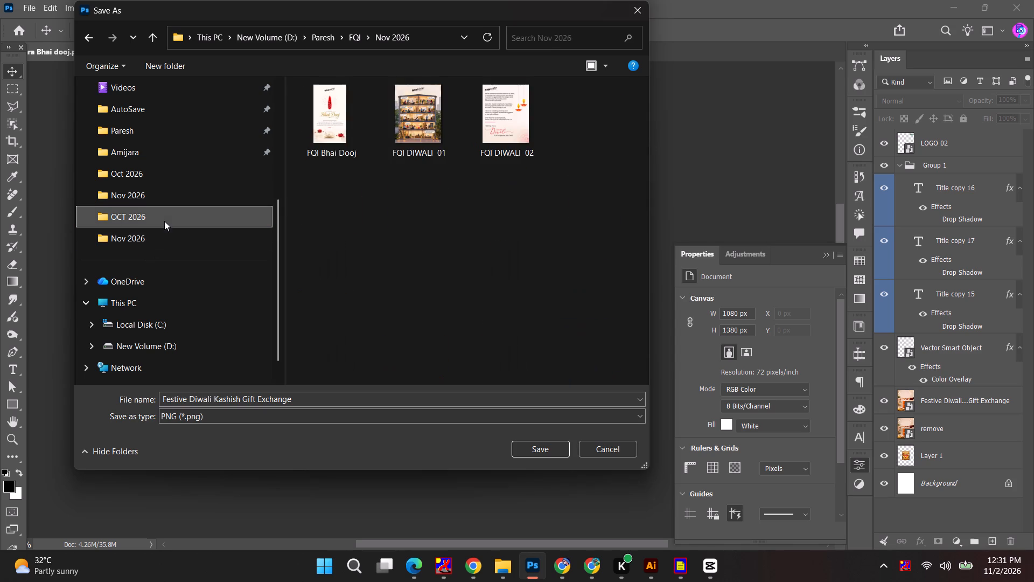
left_click_drag(123, 189, 116, 197)
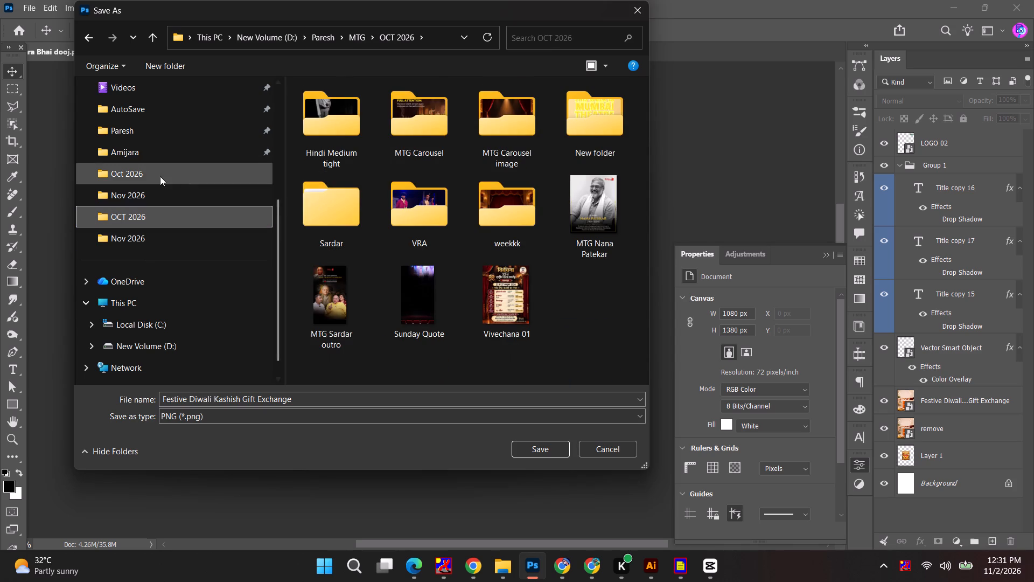
left_click(160, 176)
left_click(158, 192)
left_click(143, 131)
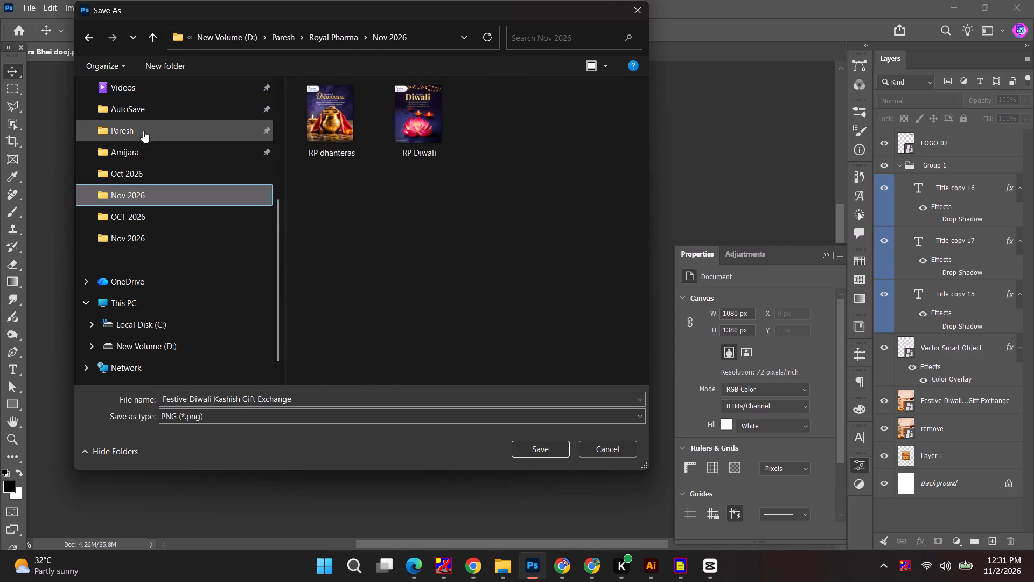
double_click(415, 144)
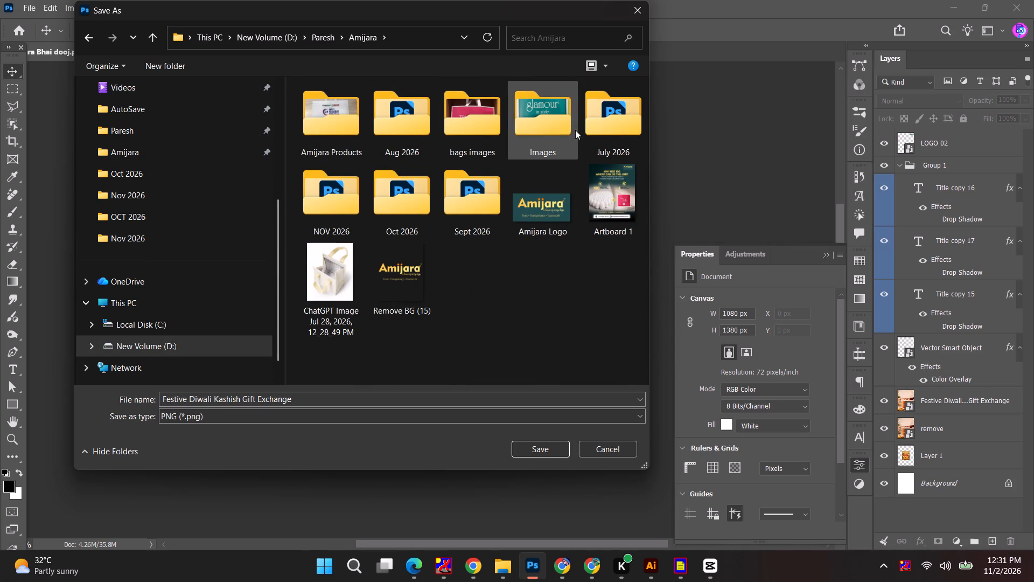
double_click(347, 209)
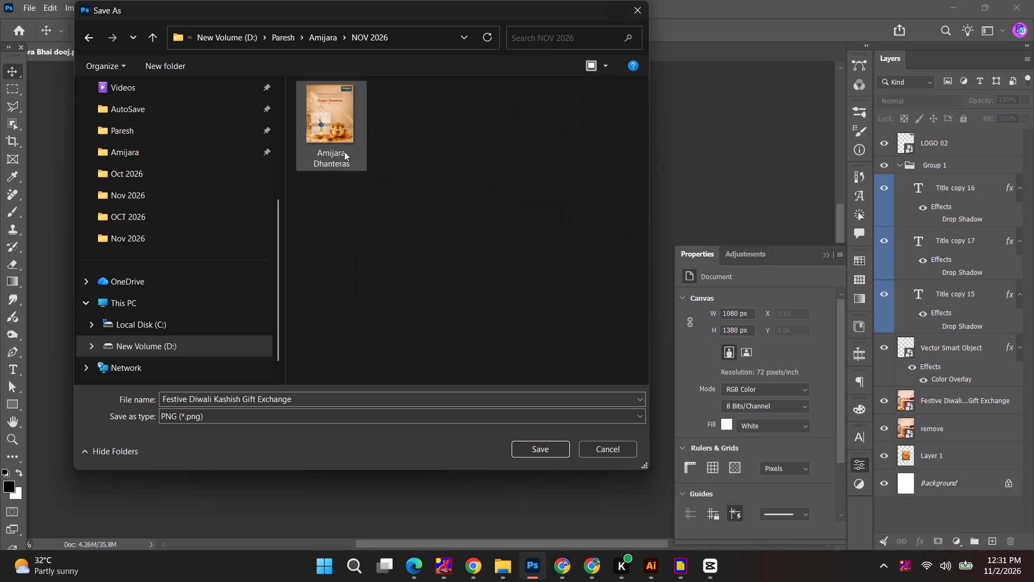
Base the export's file name on Amijara Dhanteras, replace the festival name with Bhai Dooj, and save the PNG.
left_click(344, 151)
double_click(299, 399)
type("Bhai Dooj")
key("Return")
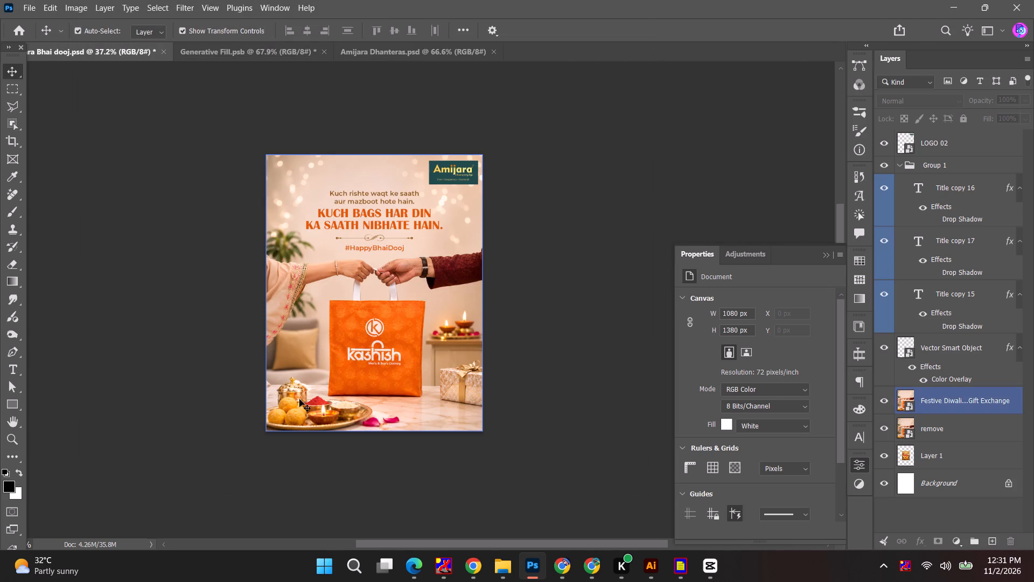
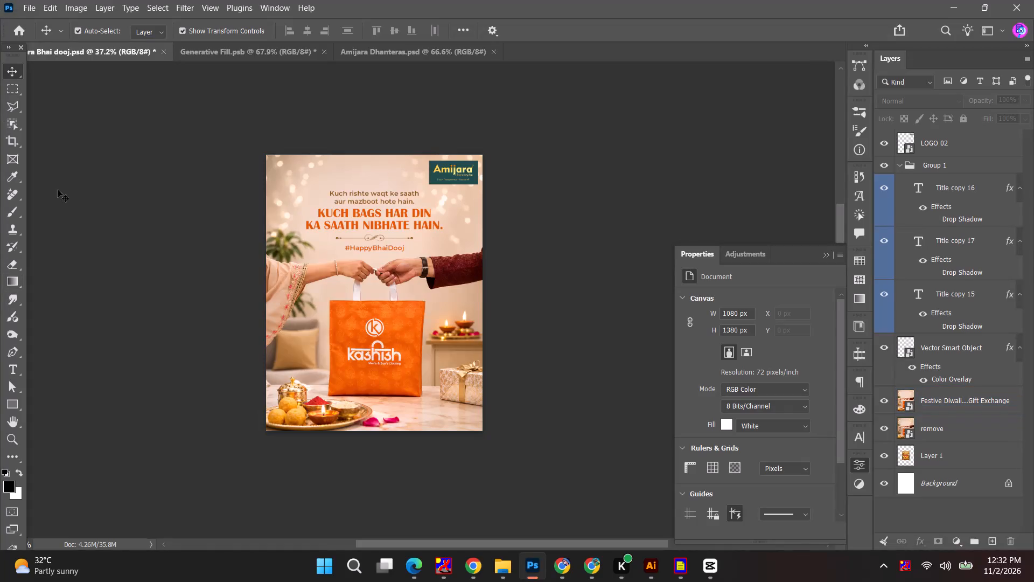
Examine the Bhai Dooj creative's caption text up close and its full layout.
scroll(288, 151, "up", 15, "alt")
left_click(11, 101)
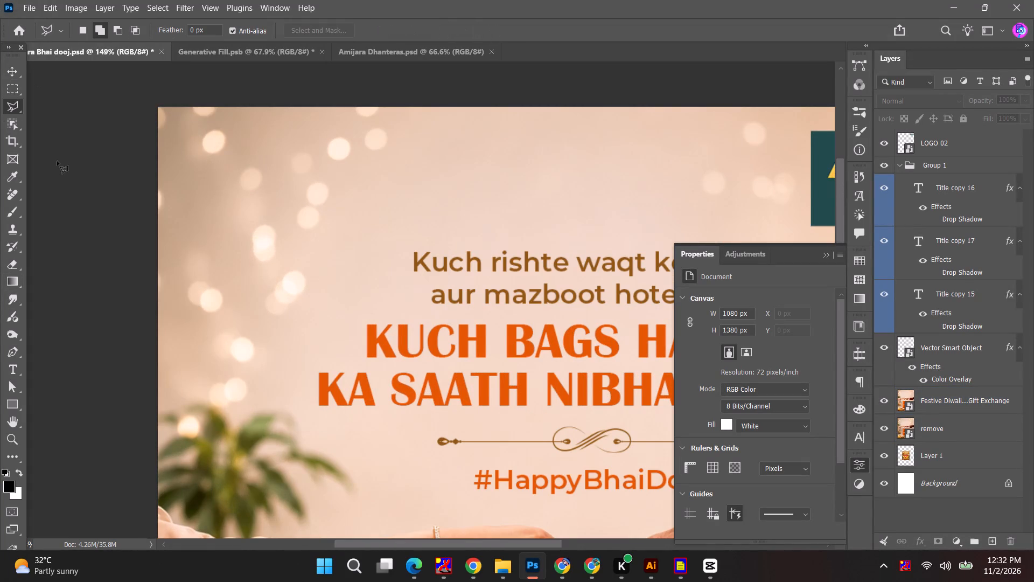
scroll(63, 169, "down", 14, "alt")
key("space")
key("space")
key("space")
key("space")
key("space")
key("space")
left_click_drag(131, 252, 71, 150)
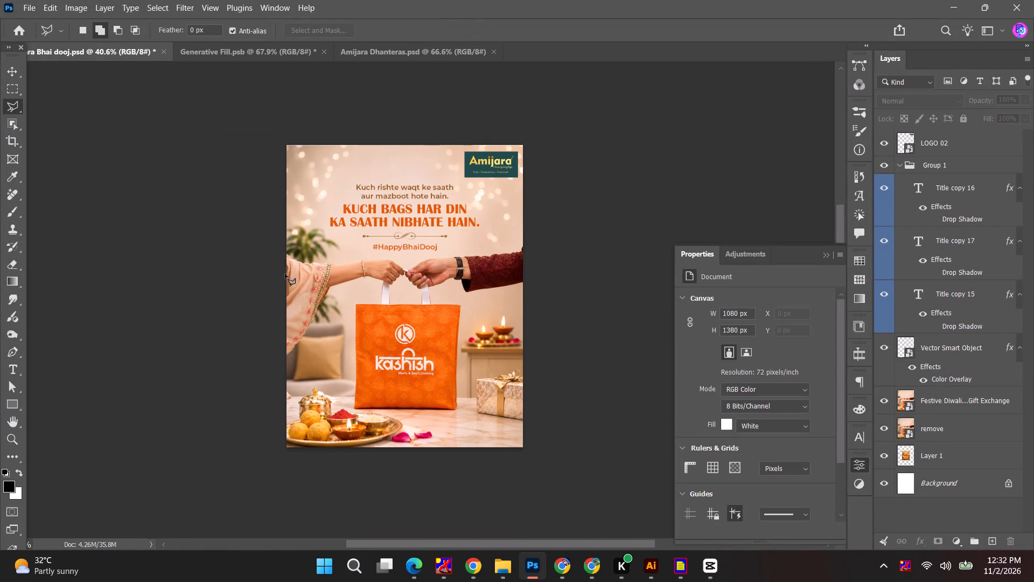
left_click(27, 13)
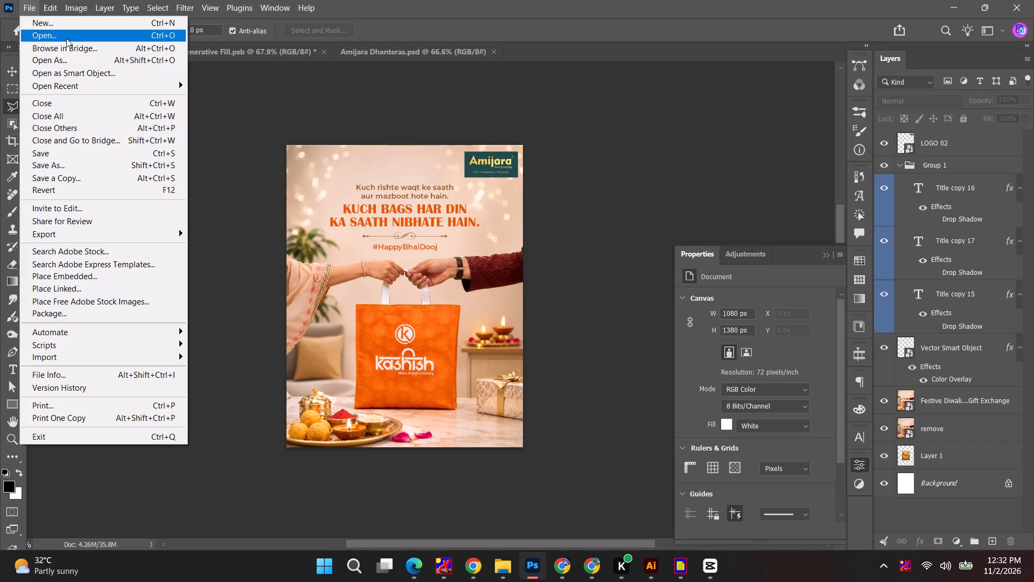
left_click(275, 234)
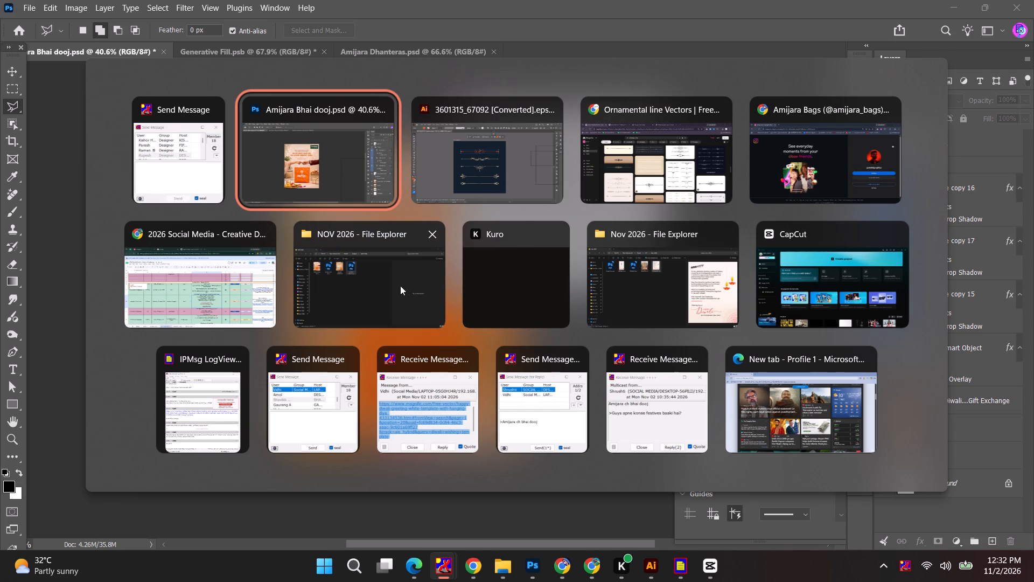
left_click(361, 289, "alt")
left_click(64, 209)
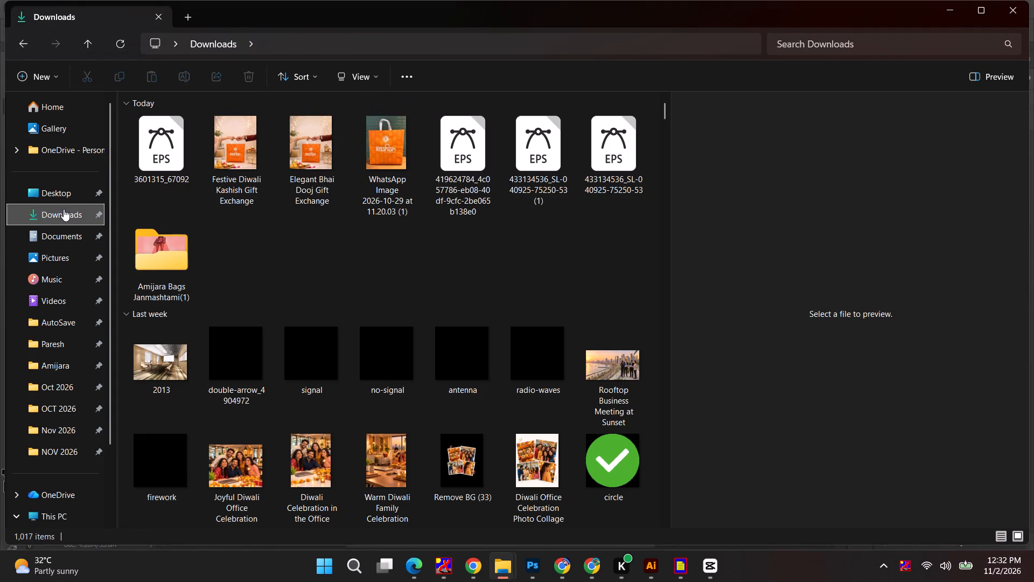
left_click(362, 175)
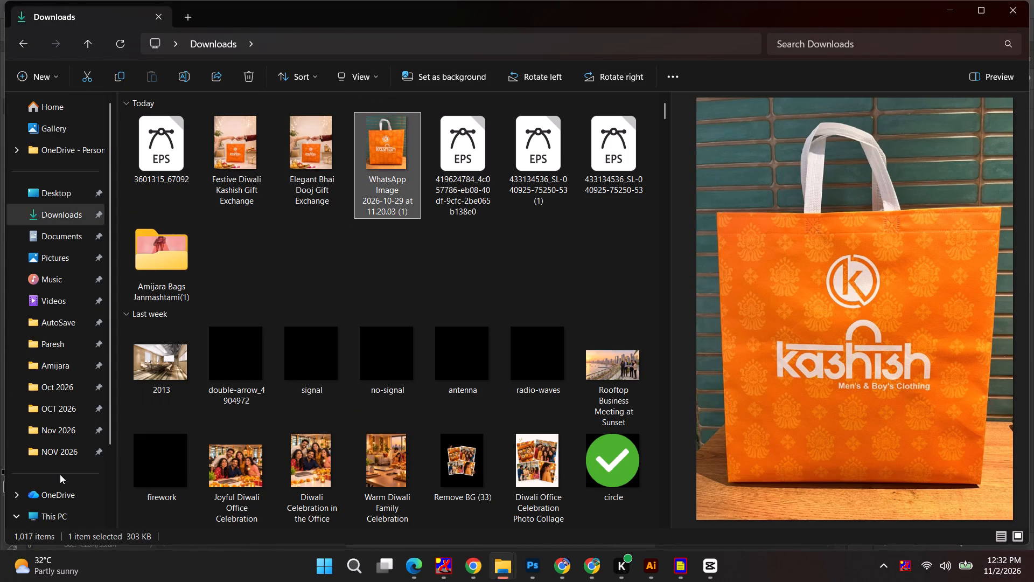
left_click(66, 453)
left_click(324, 144)
left_click(170, 150)
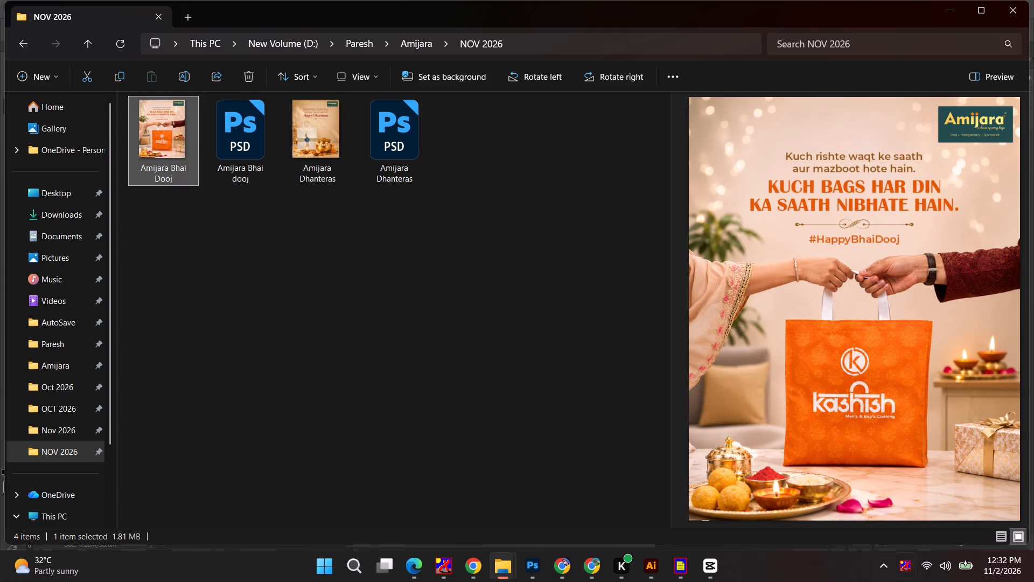
double_click(895, 562)
left_click_drag(158, 161, 464, 268)
left_click(498, 217)
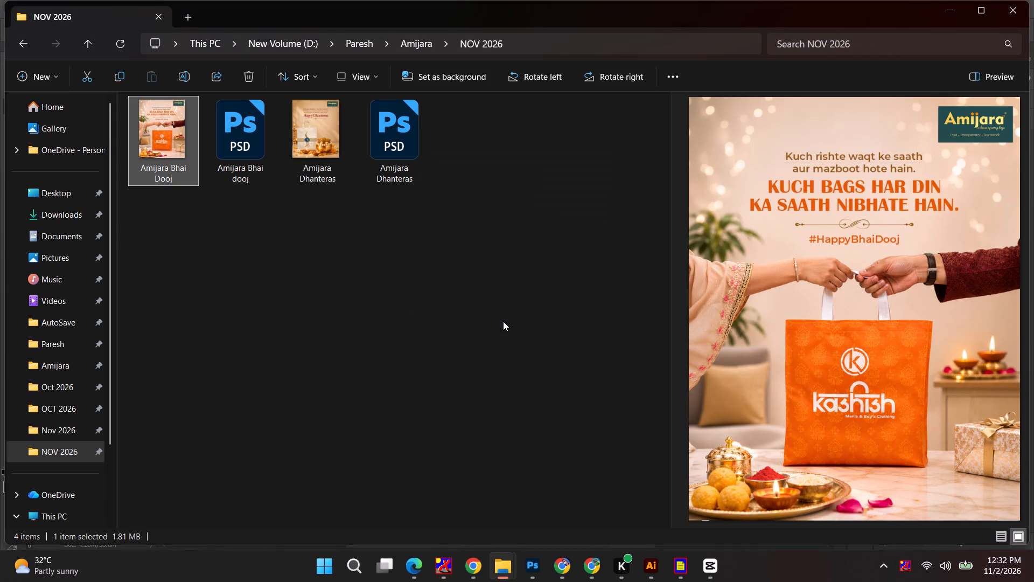
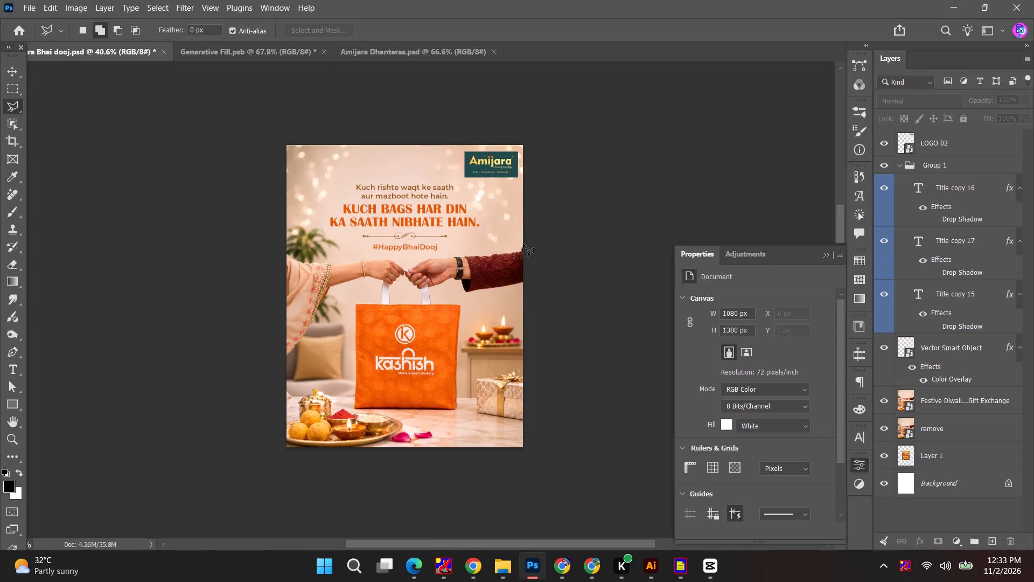
Switch between Chrome and Photoshop to check the Amijara Bags Instagram page and the Bhai Dooj creative.
key("alt+Tab")
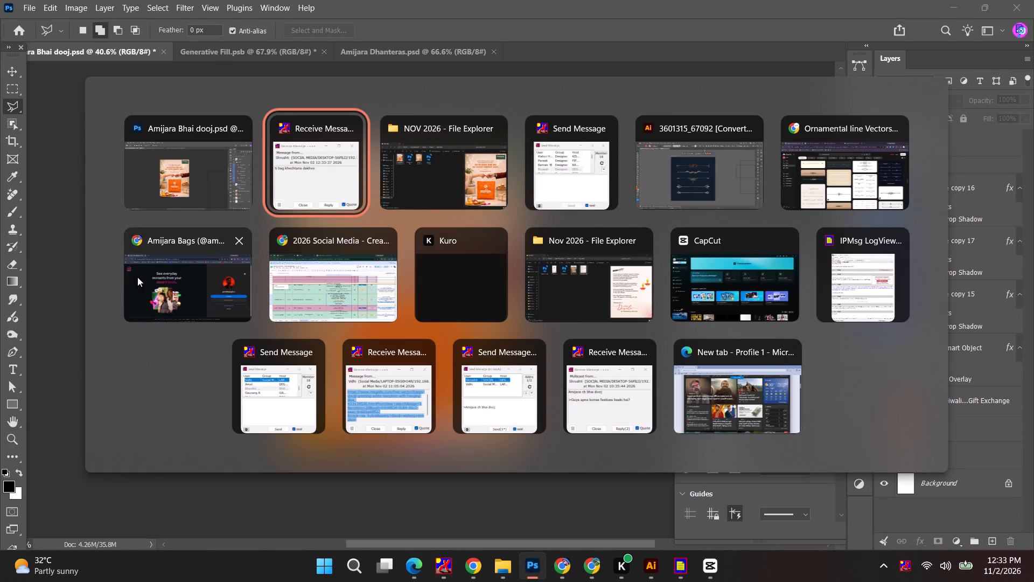
left_click(170, 286, "alt")
key("alt+Tab")
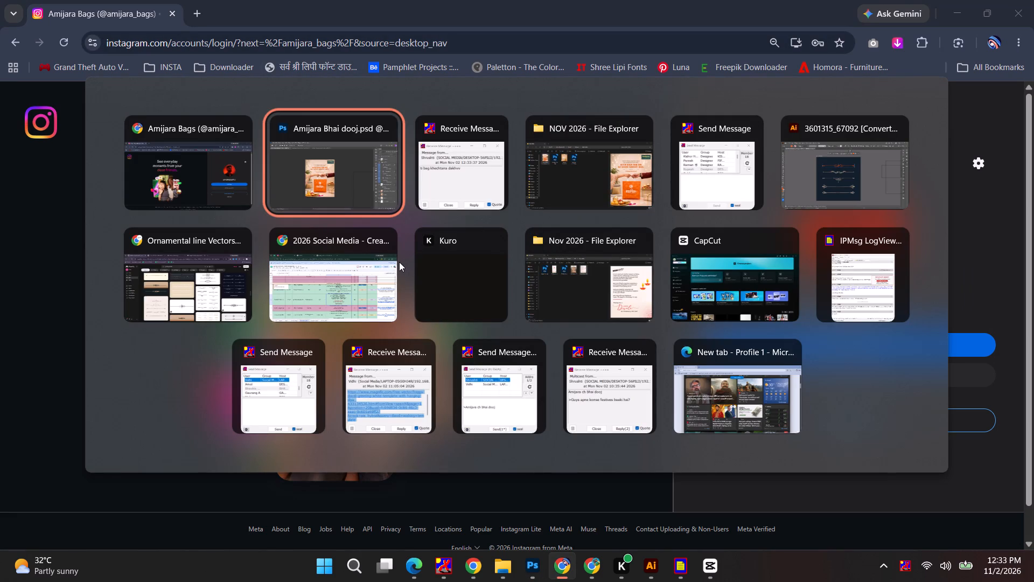
key("alt+Tab")
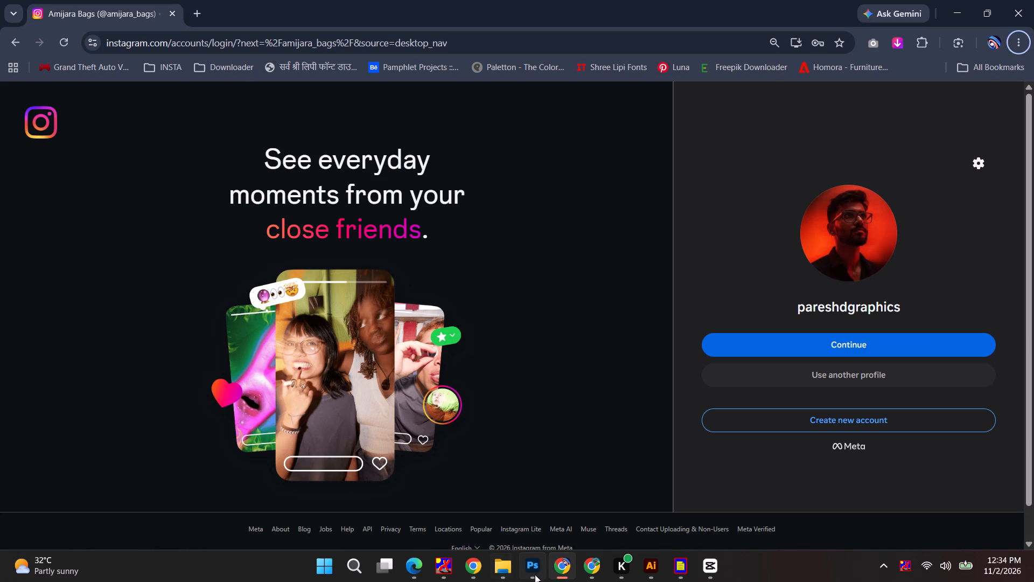
left_click(533, 572)
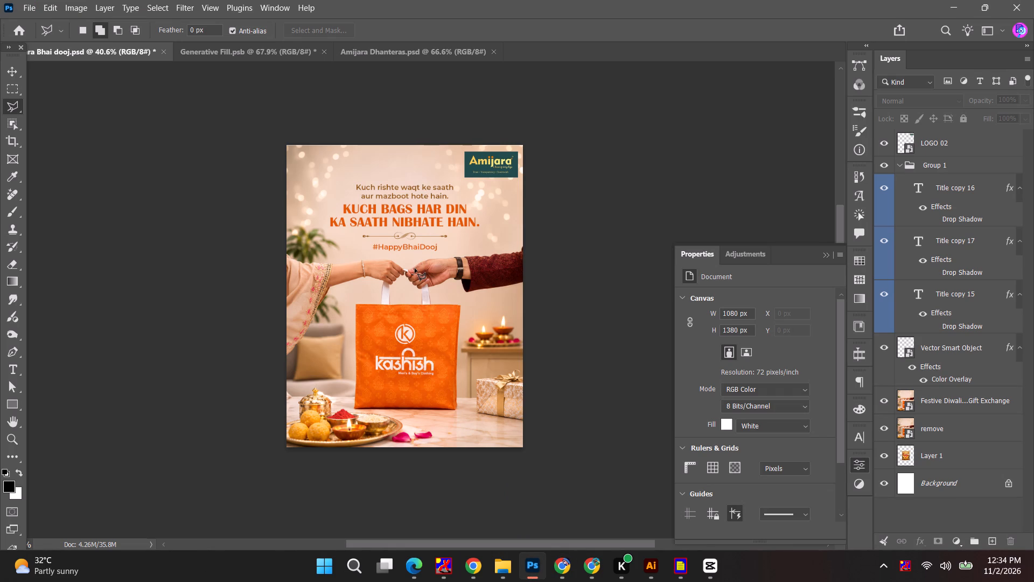
key("alt+Tab")
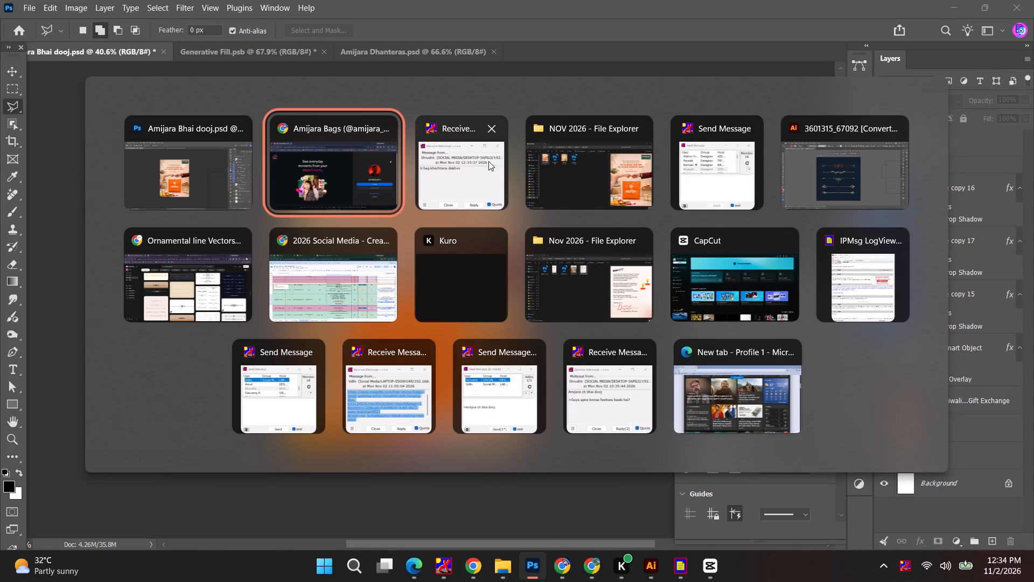
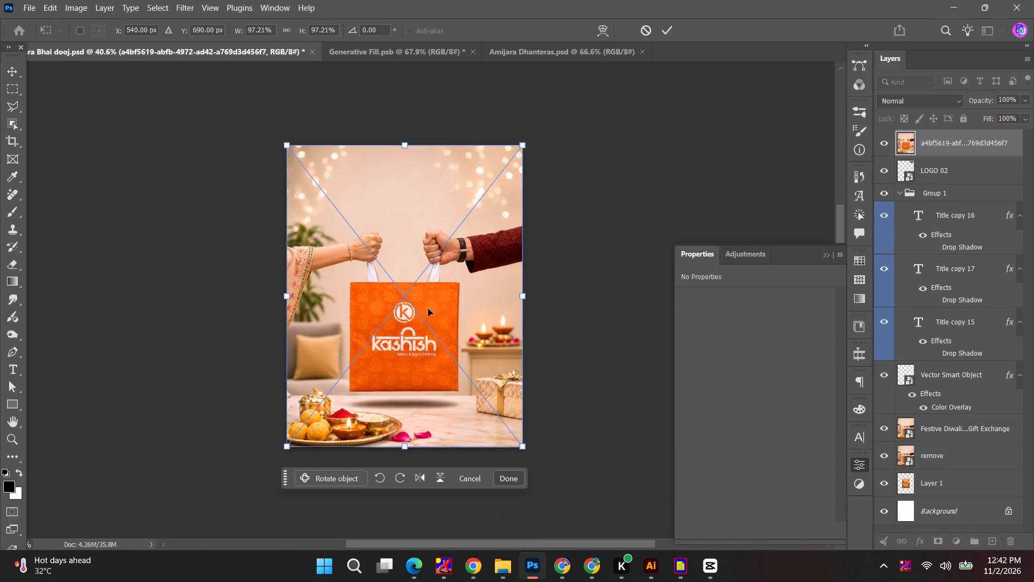
key("alt+Tab")
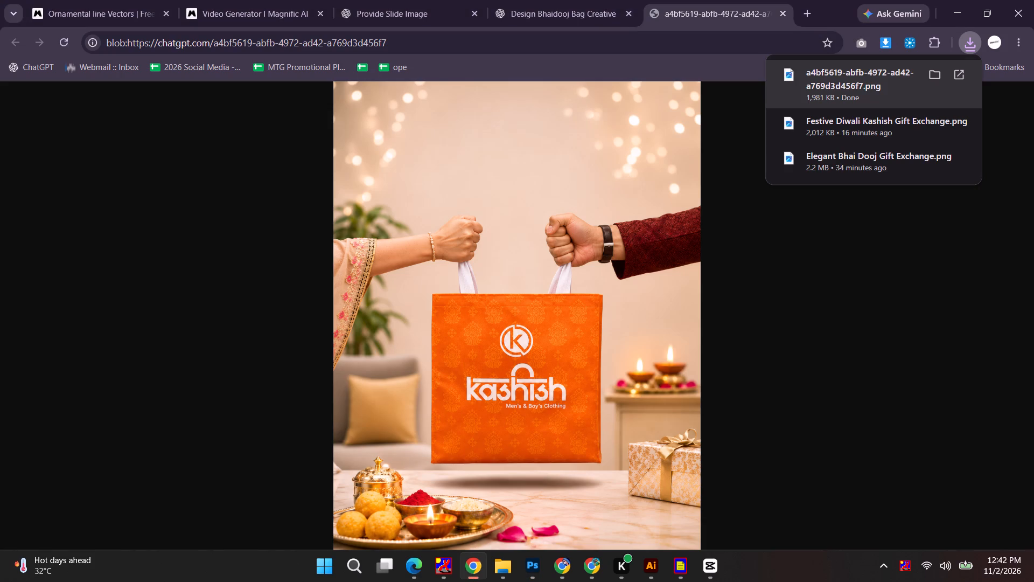
key("alt+Tab")
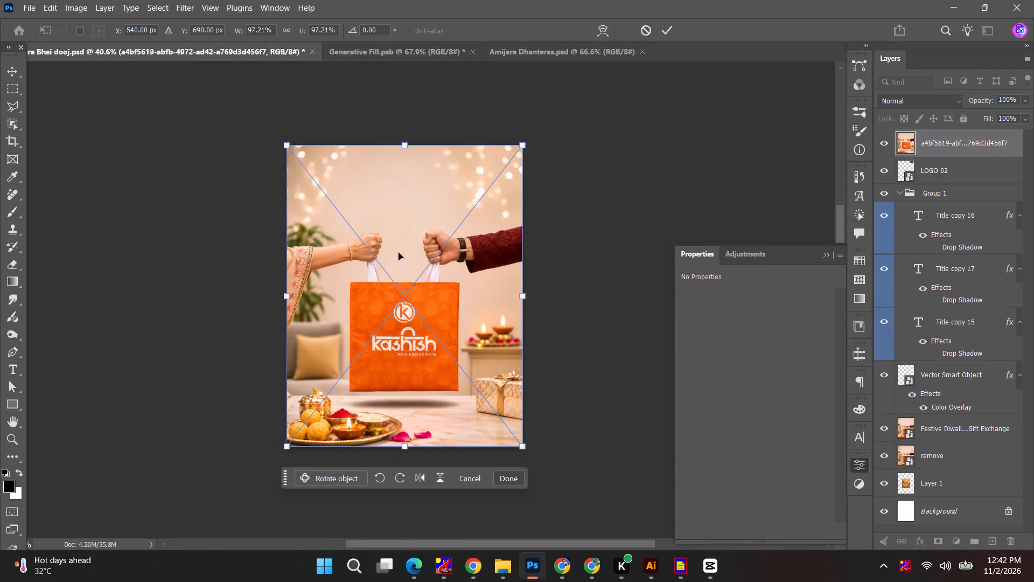
left_click(668, 26)
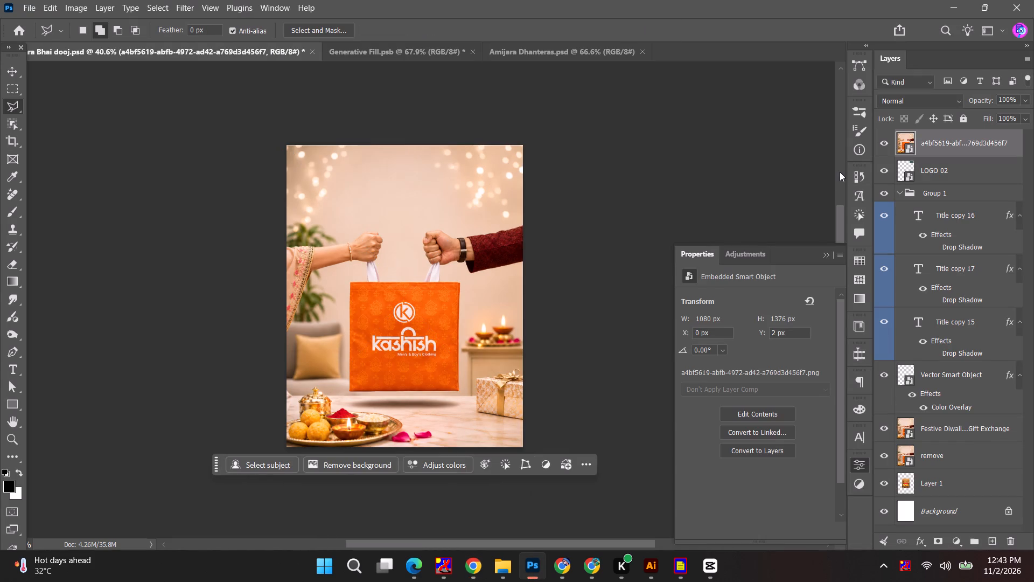
Move the placed lifted-bag image layer below the Festive Diwali Gift Exchange layer, directly above the "remove" layer.
left_click_drag(942, 143, 936, 410)
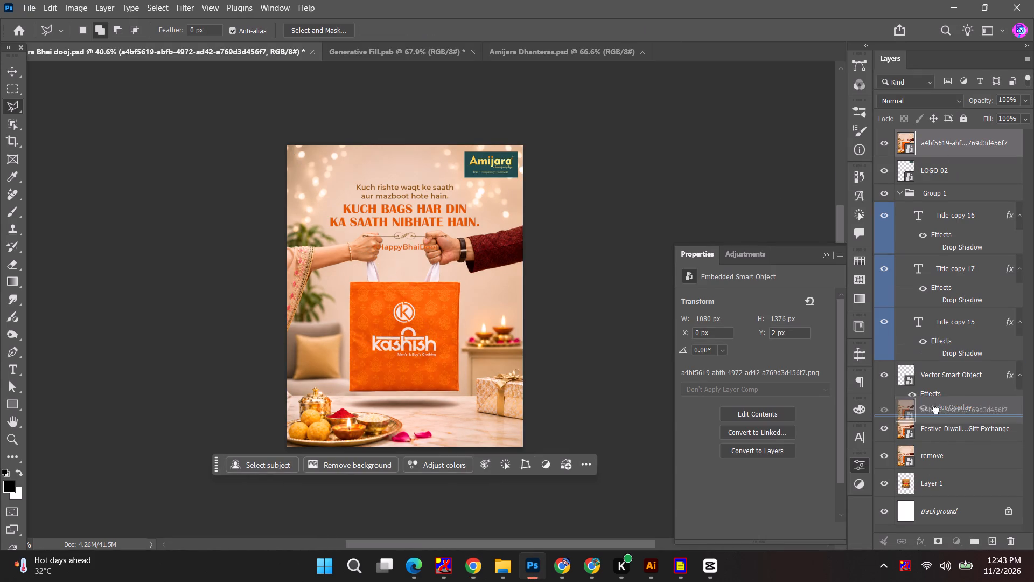
left_click_drag(936, 410, 935, 442)
key("alt+Tab")
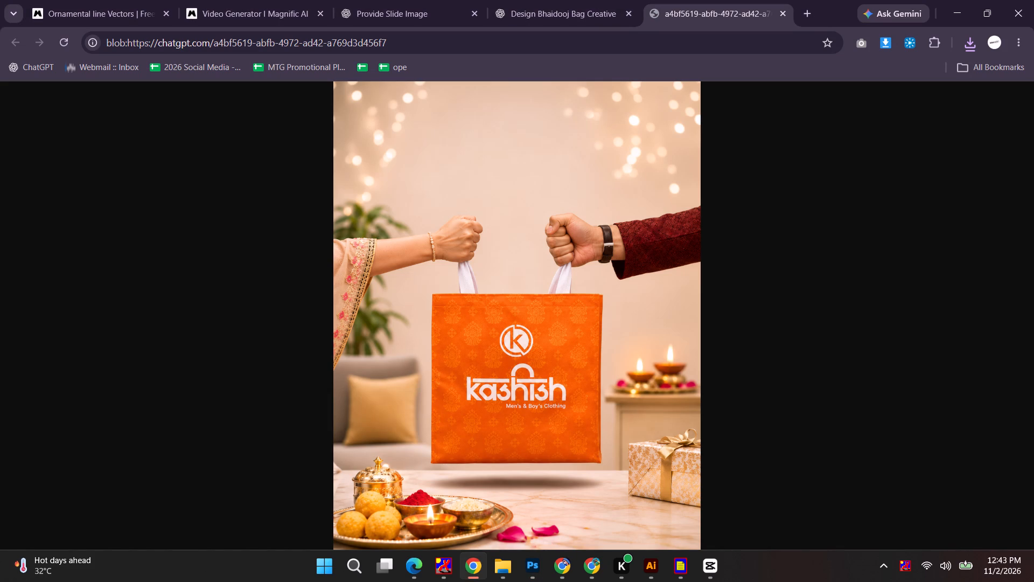
key("alt+Tab")
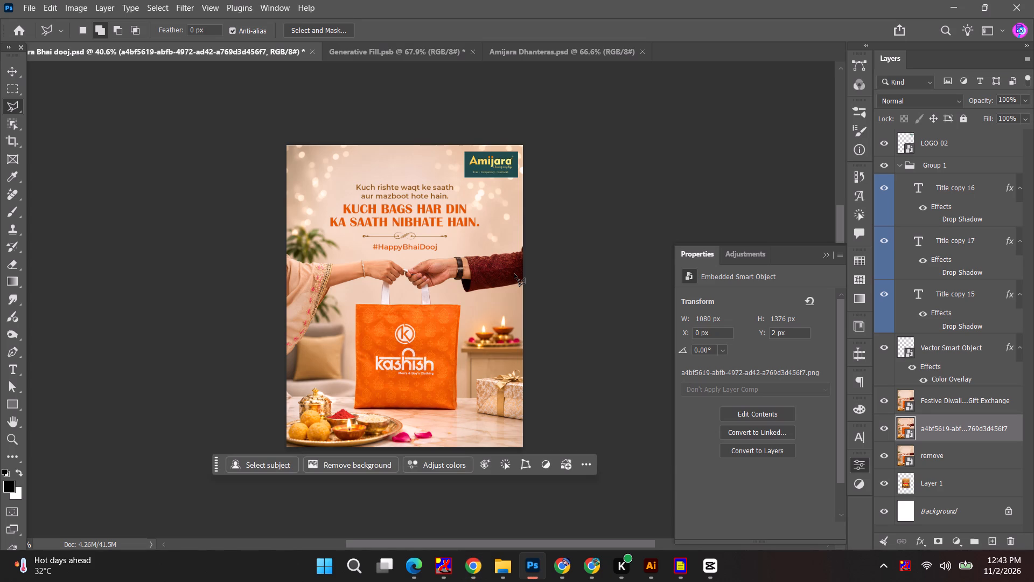
Switch to the NOV 2026 File Explorer window and open the Downloads folder containing the saved lifted-bag image.
key("alt+Tab")
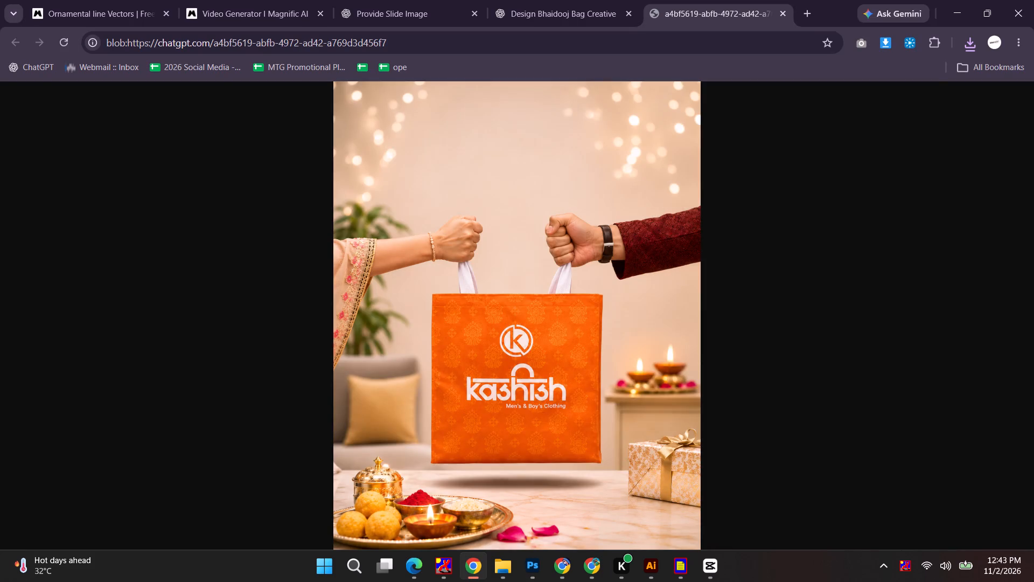
key("alt+Tab")
left_click(474, 178, "alt")
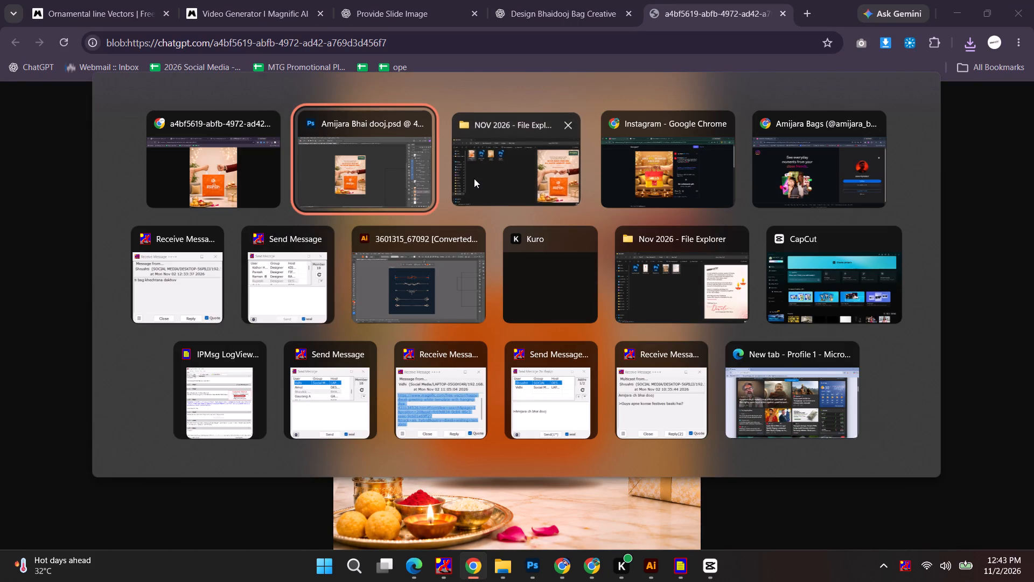
left_click(65, 211)
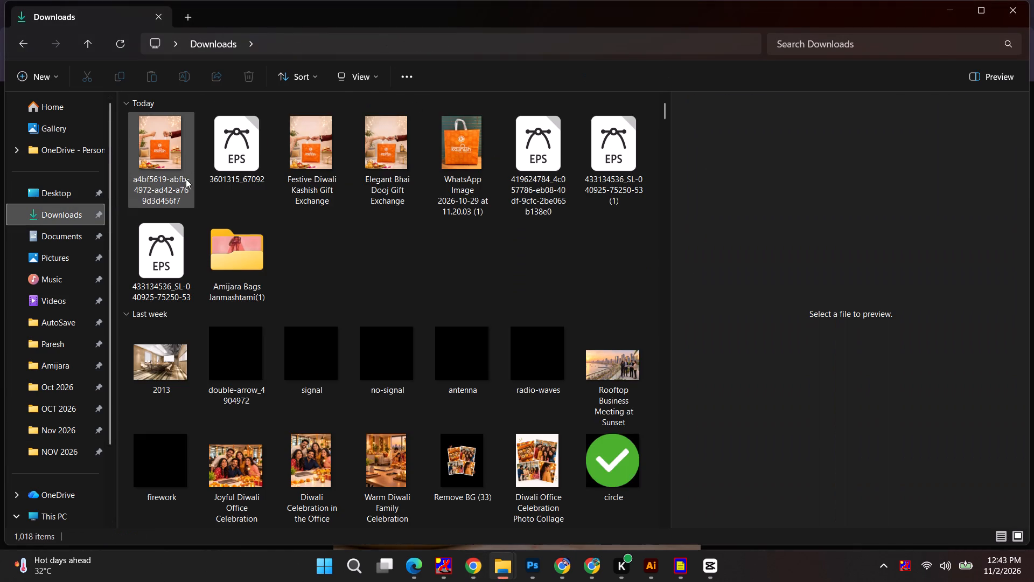
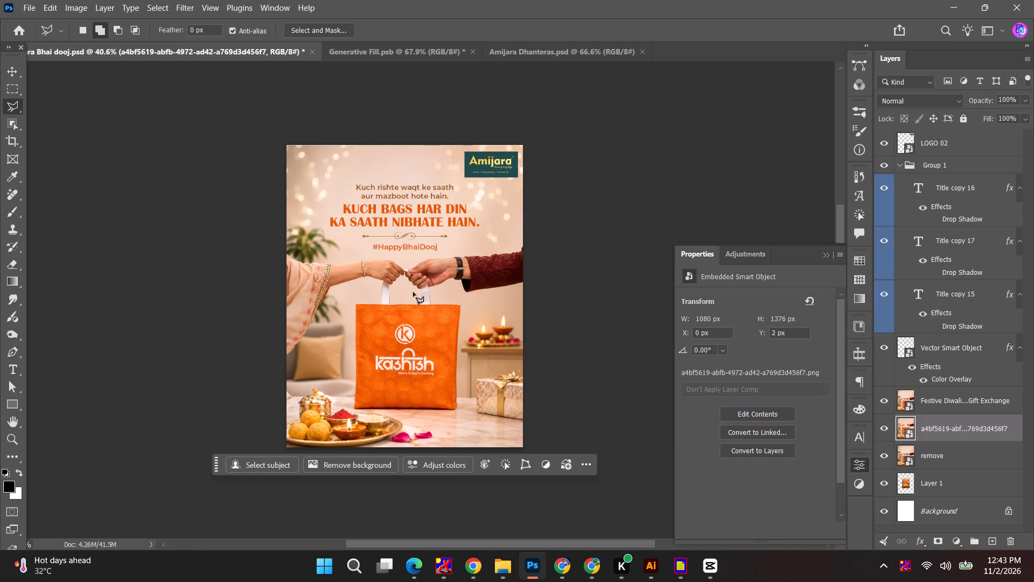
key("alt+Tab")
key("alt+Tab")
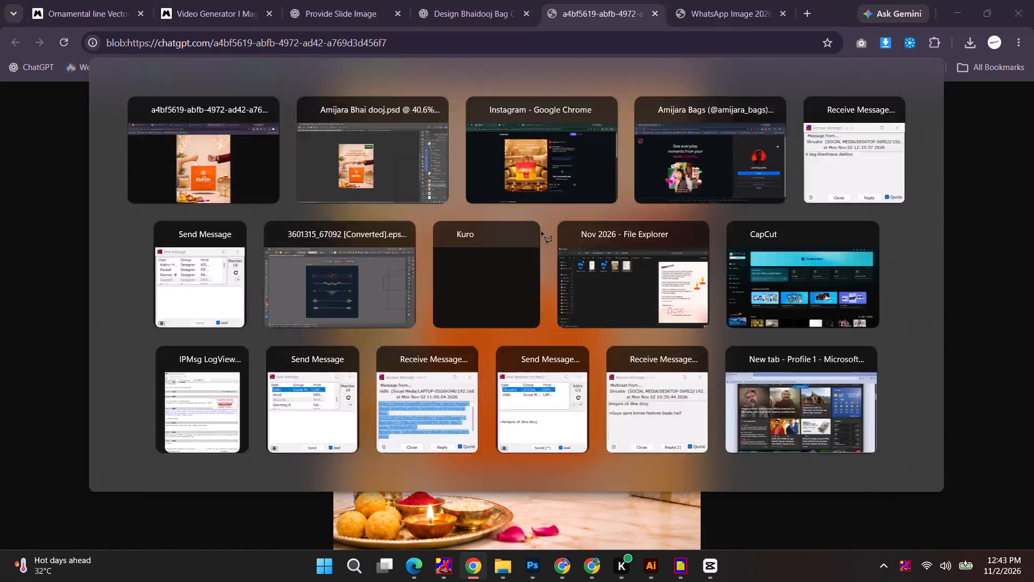
Compare the lifted-bag image in the browser with the Bhai dooj design, toggling the Festive Diwali Gift Exchange layer's visibility.
key("alt+Tab")
key("alt+Tab")
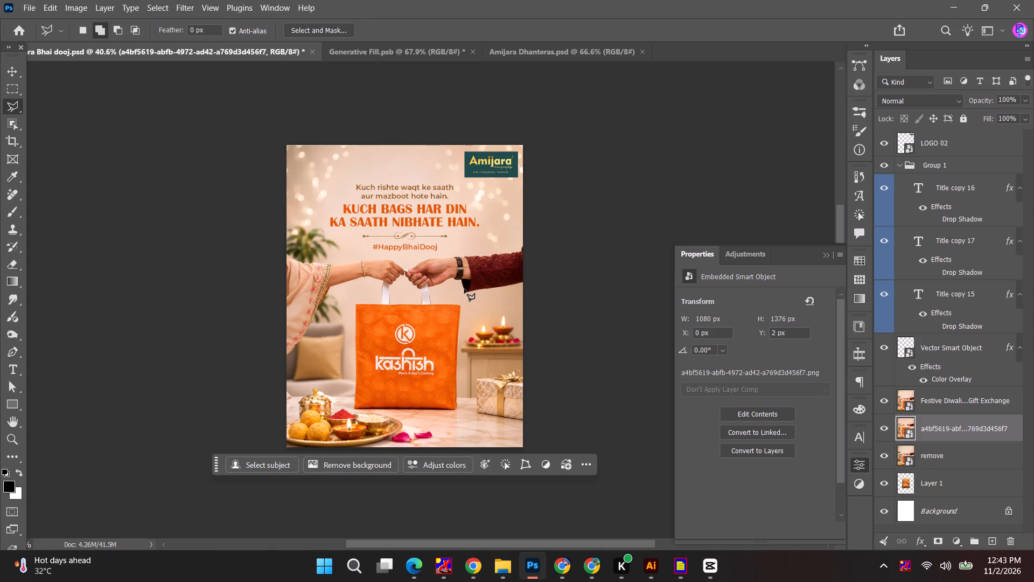
key("alt+Tab")
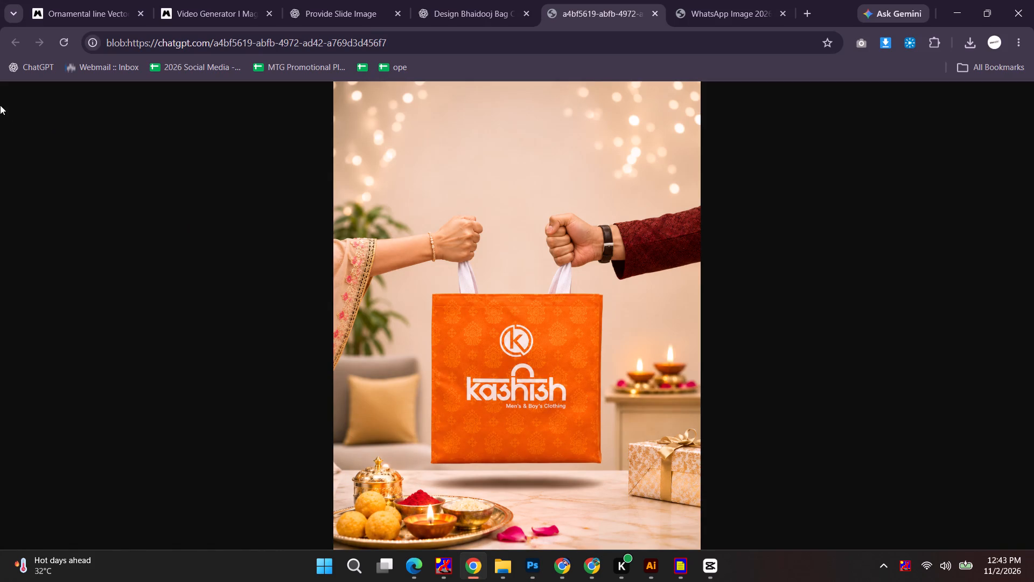
key("alt+Tab")
key("alt+Tab")
key("alt+Tab")
key("alt+Tab")
key("alt+Tab")
left_click(393, 183, "alt")
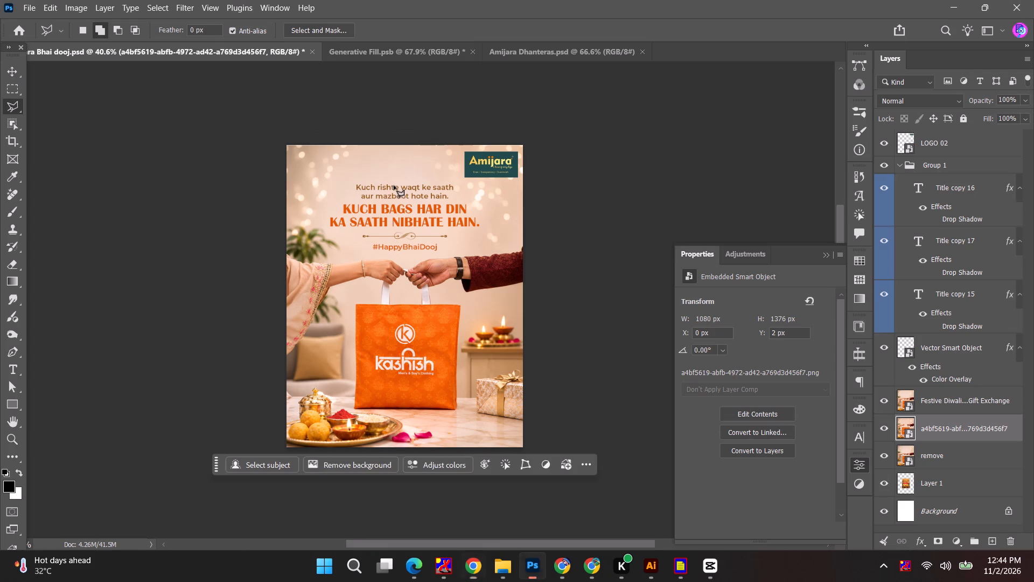
left_click(888, 401)
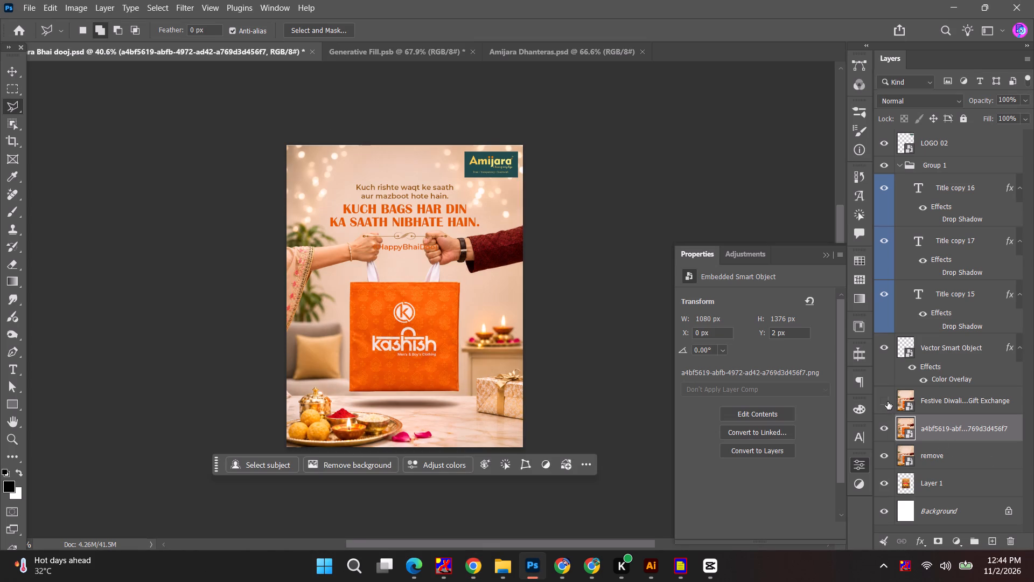
left_click(888, 401)
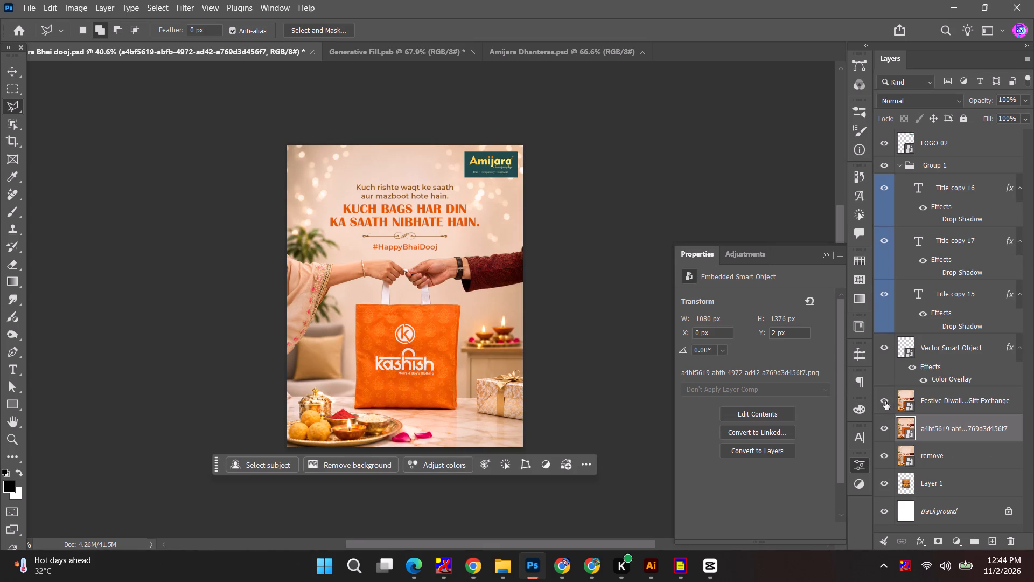
Move the lifted-bag image layer directly above the Festive Diwali Gift Exchange layer and hide the Festive Diwali Gift Exchange layer.
left_click(885, 401)
left_click_drag(953, 424, 947, 387)
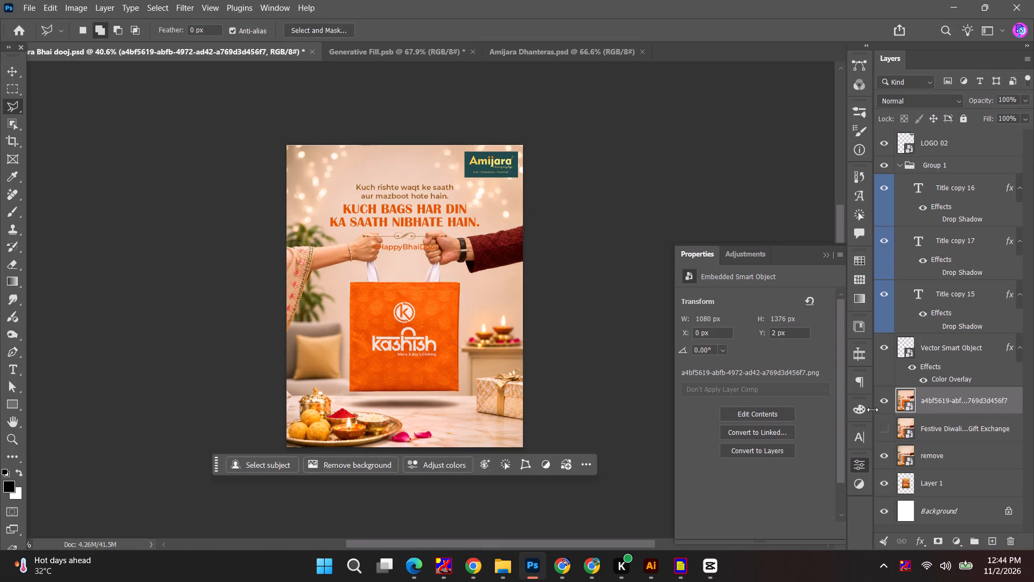
left_click(885, 422)
left_click(11, 116)
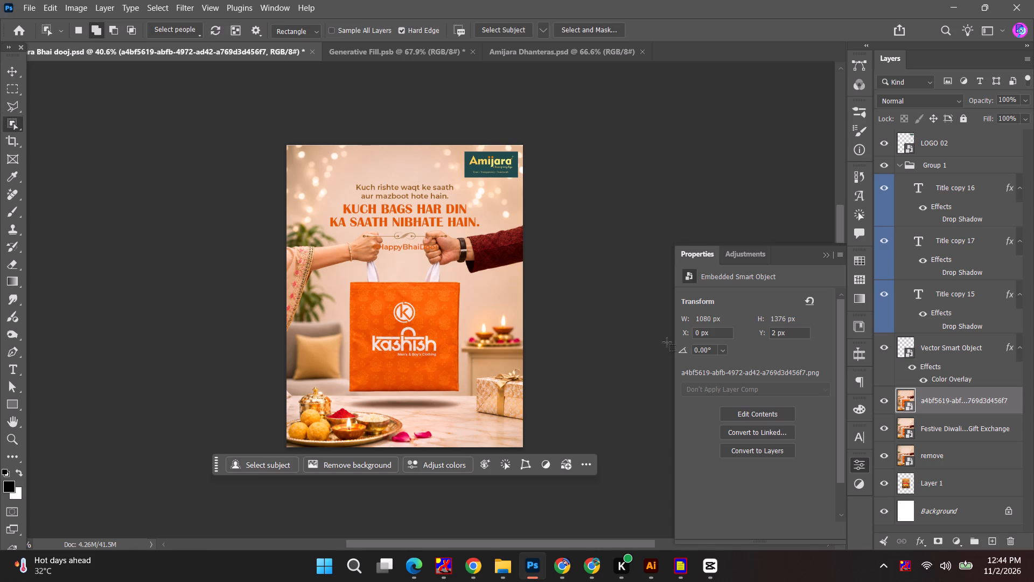
left_click(884, 429)
Select the brother's arm and fist in the lifted-bag image with the Object Selection tool and copy it onto a new layer.
scroll(463, 278, "up", 8, "alt")
left_click(890, 401)
left_click(890, 401)
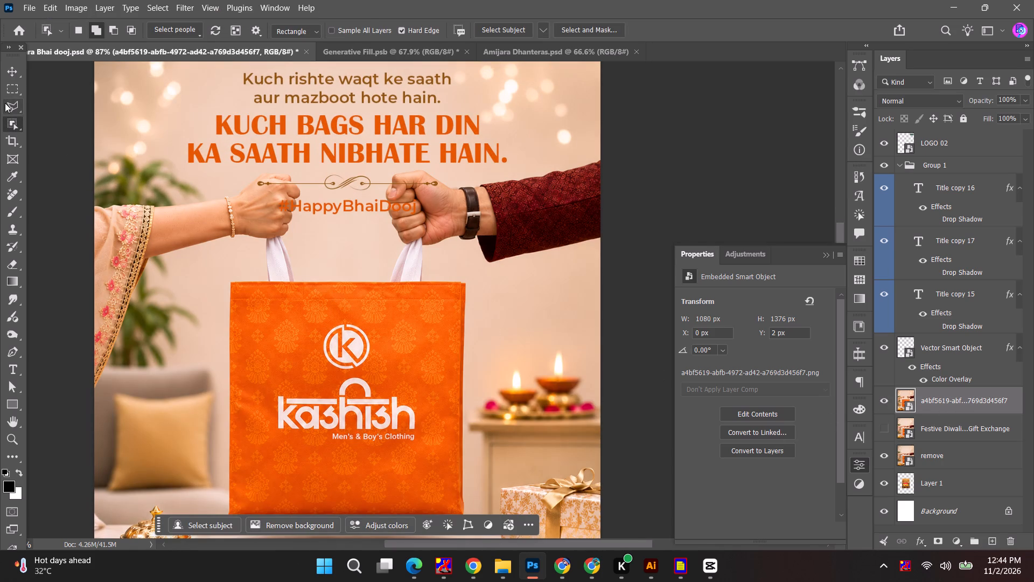
left_click(3, 68)
left_click(574, 212)
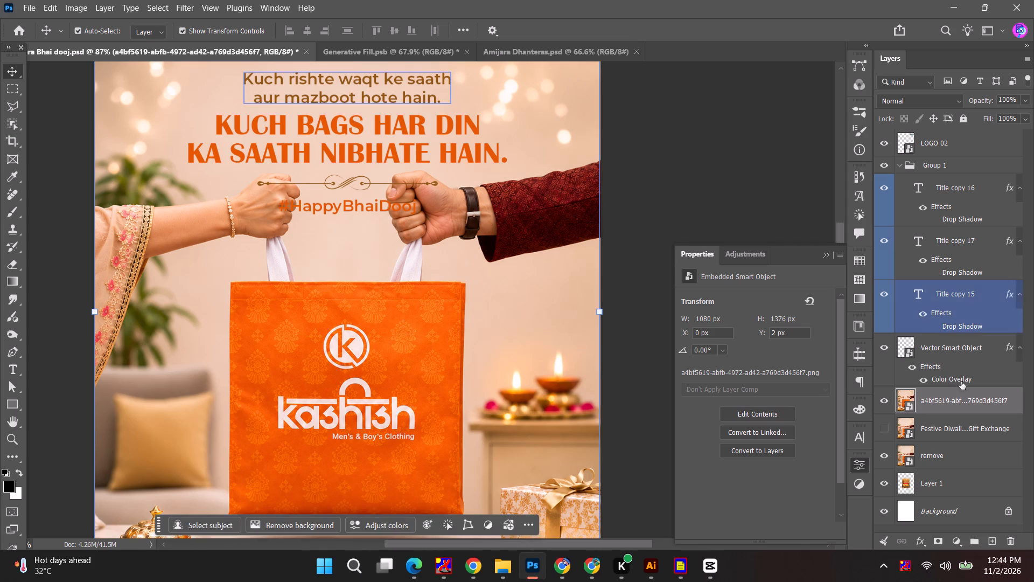
left_click(960, 406)
double_click(889, 402)
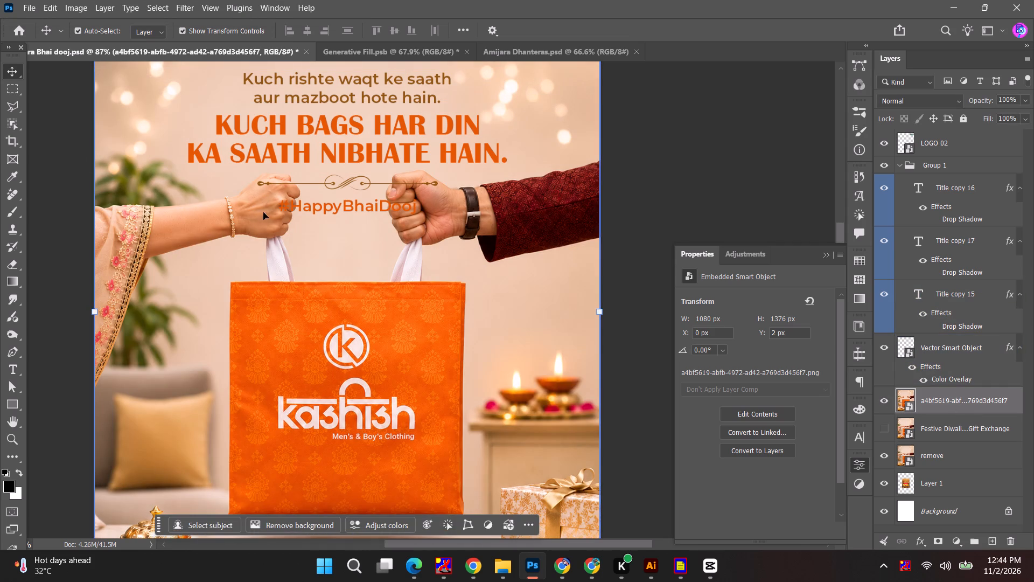
left_click(15, 120)
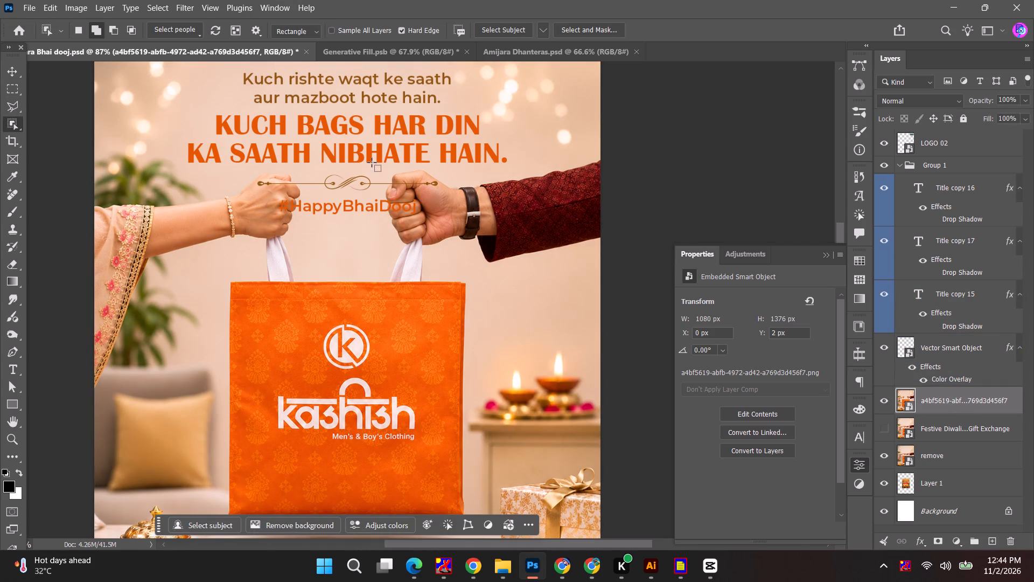
left_click_drag(372, 162, 630, 258)
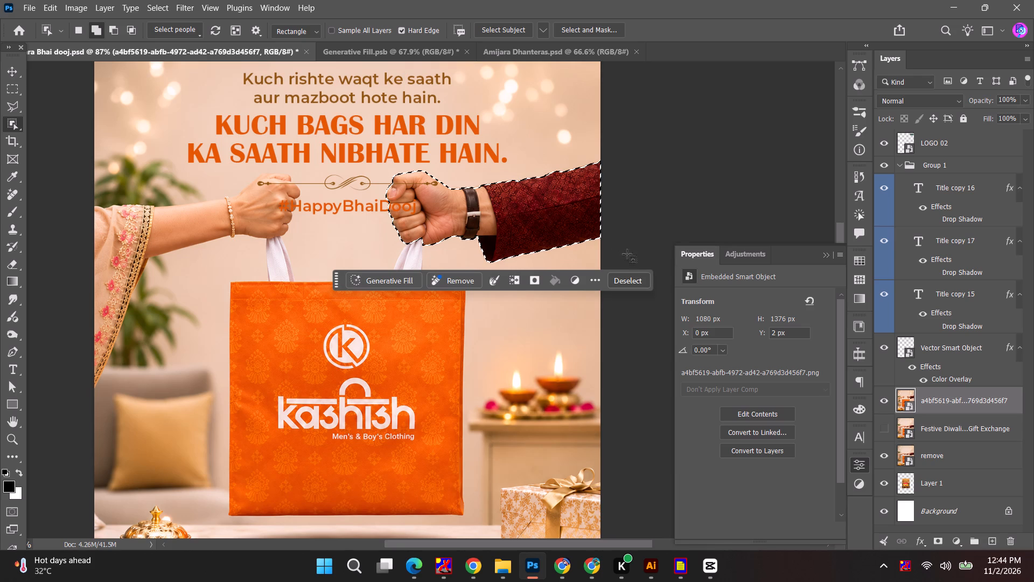
key("ctrl+j")
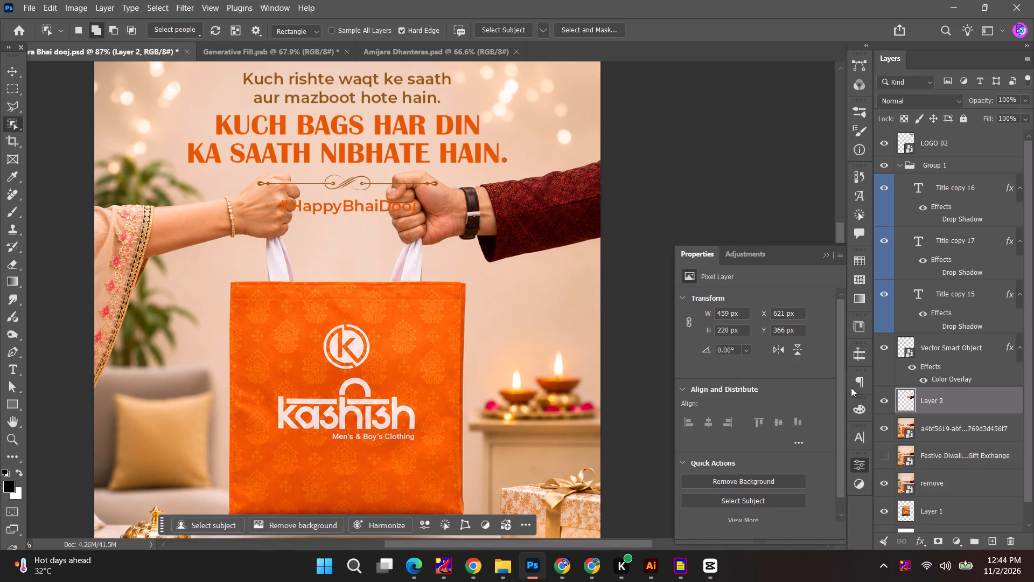
Hide the lifted-bag image layer and show the Festive Diwali Gift Exchange layer.
left_click(889, 425)
left_click(884, 465)
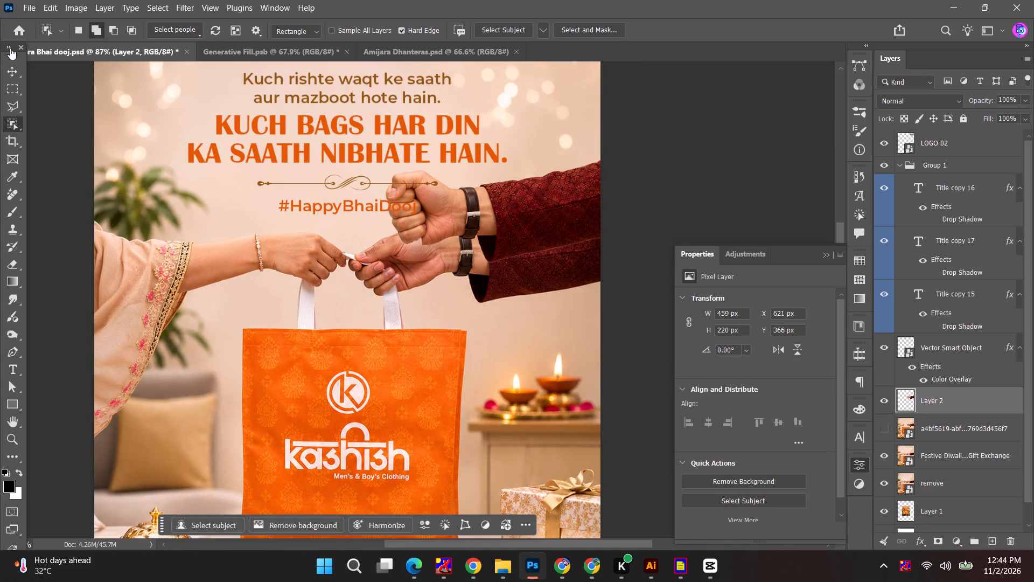
Move the copied arm down over the brother's original hand, to about X 572 px and Y 500 px.
left_click(13, 67)
left_click_drag(481, 216, 449, 281)
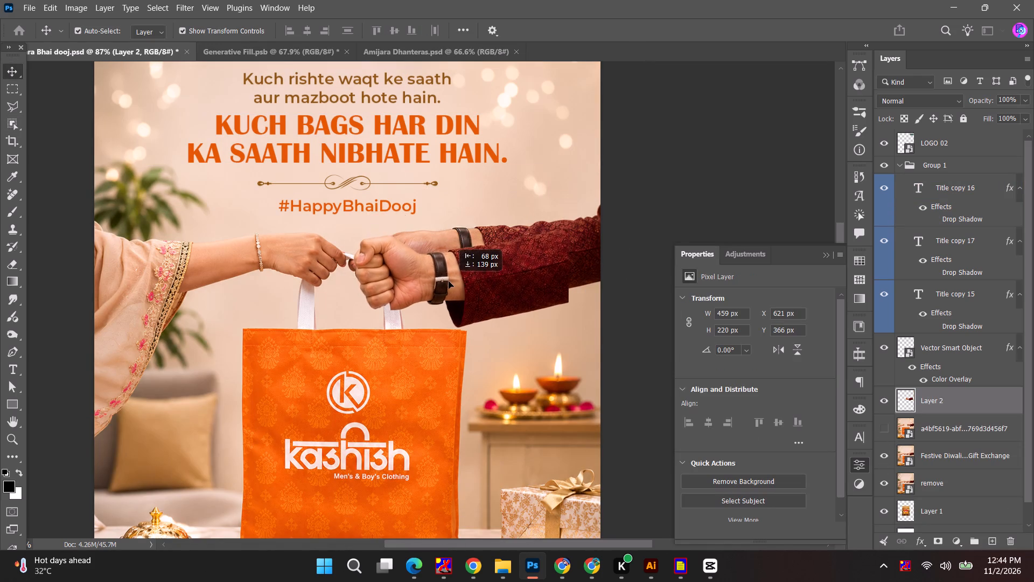
left_click_drag(449, 281, 458, 287)
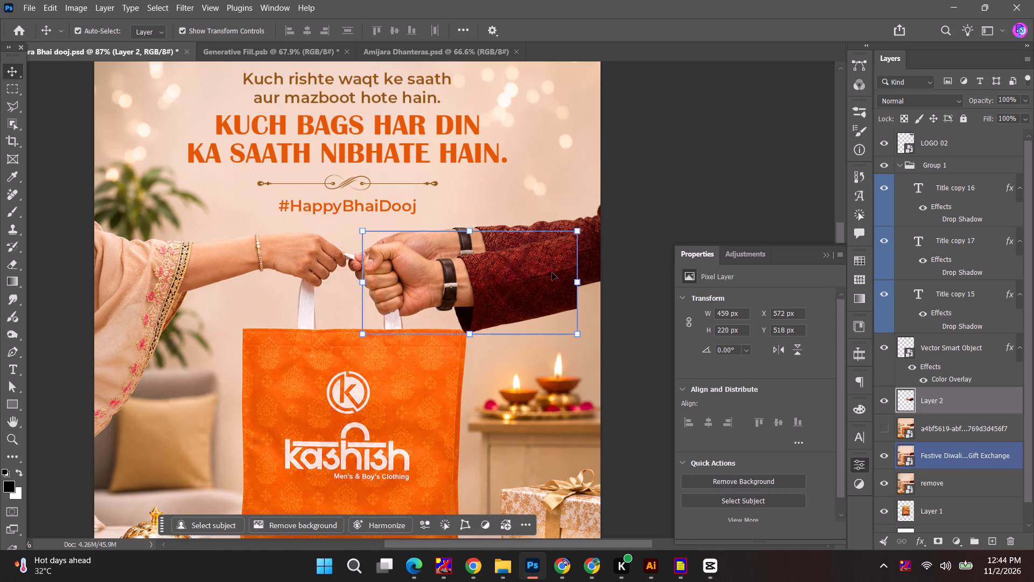
left_click_drag(547, 280, 548, 272)
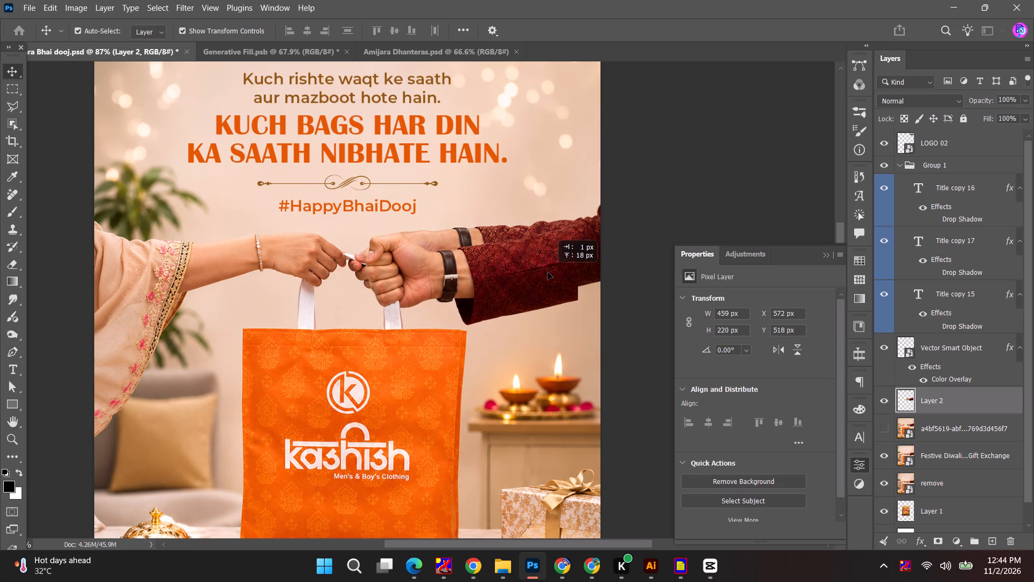
left_click_drag(548, 272, 547, 272)
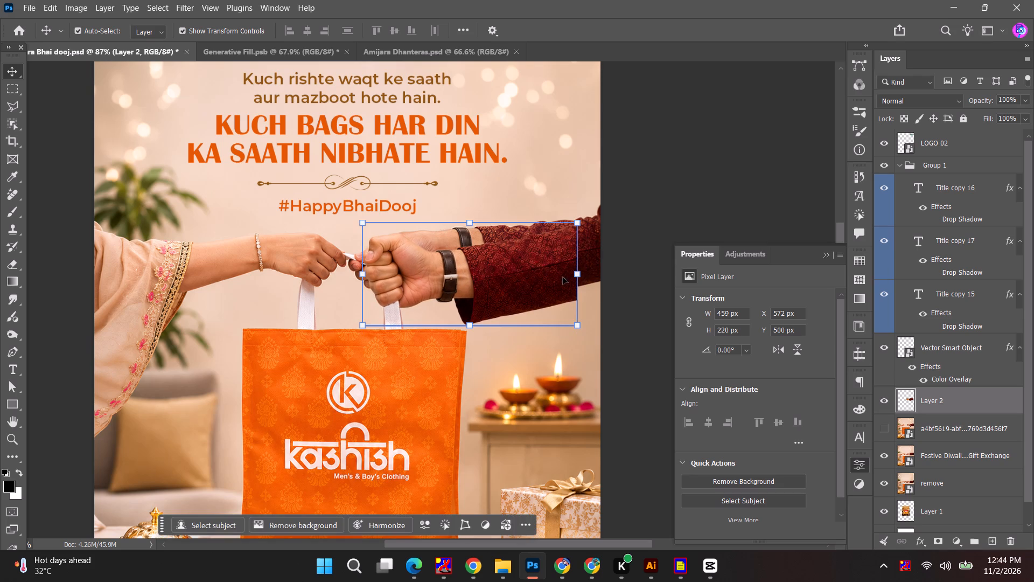
Rotate the copied arm layer by about -4.5° at its original size, matching the slope of the original sleeve.
left_click_drag(585, 331, 588, 321)
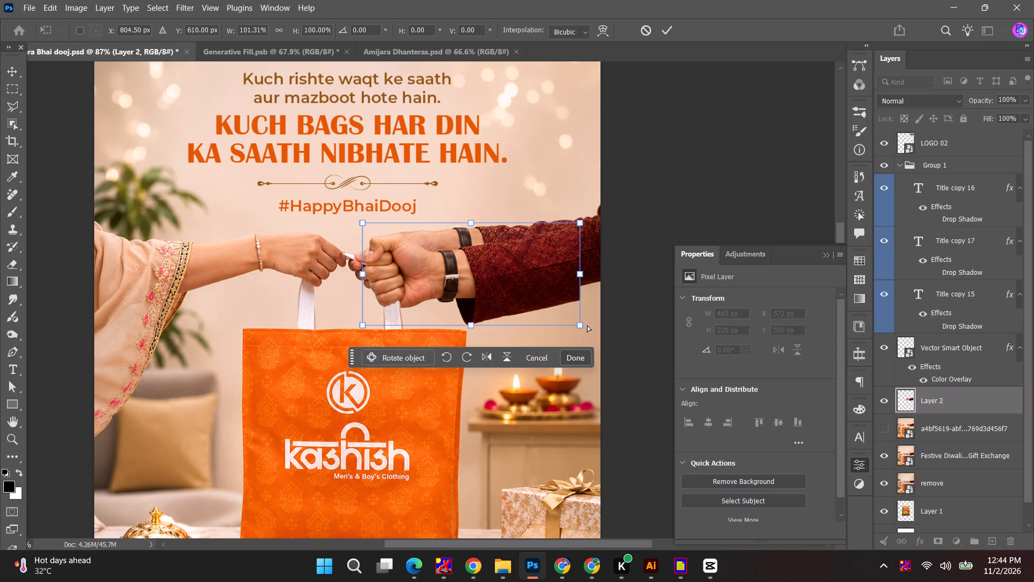
key("ctrl+z")
left_click_drag(586, 343, 589, 332)
left_click(507, 272)
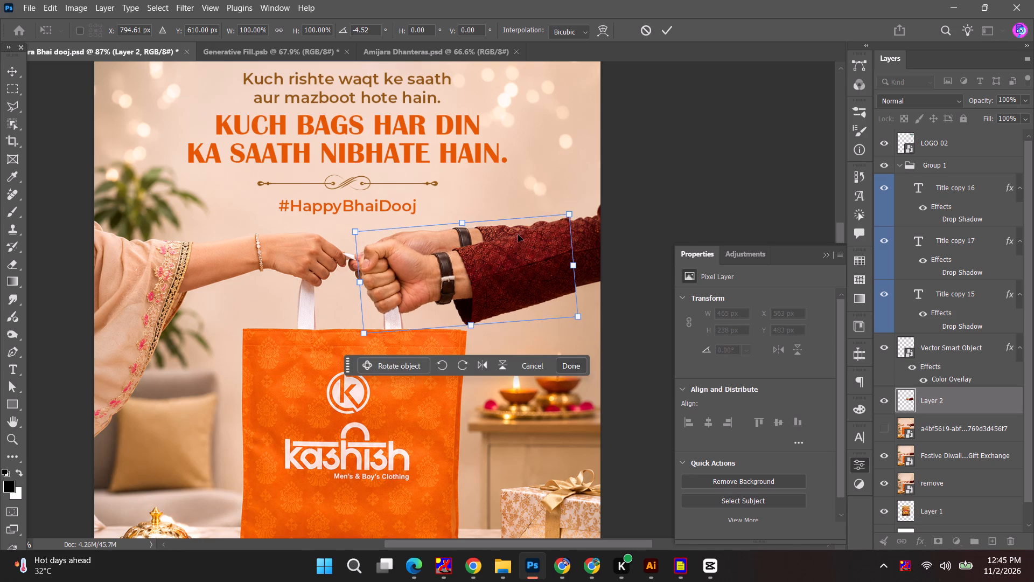
left_click(660, 25)
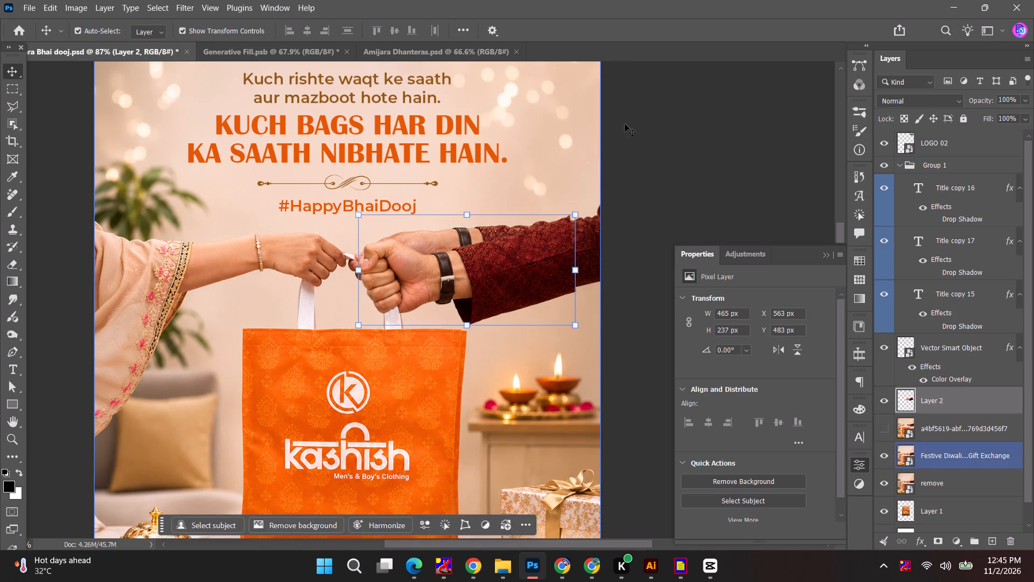
Open the contents of the Festive Diwali Gift Exchange smart object for editing.
left_click(638, 120)
left_click(476, 232)
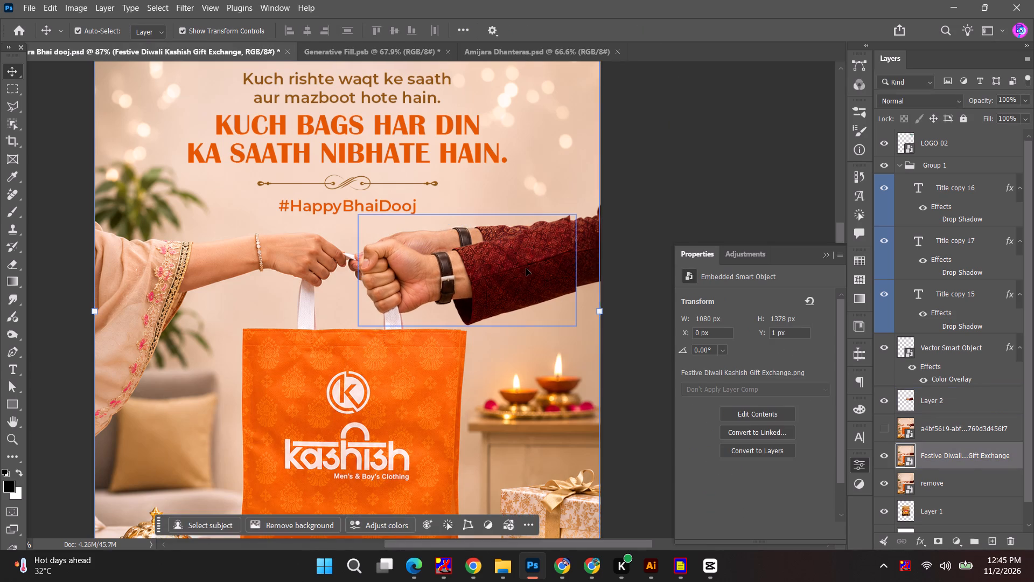
left_click(526, 268)
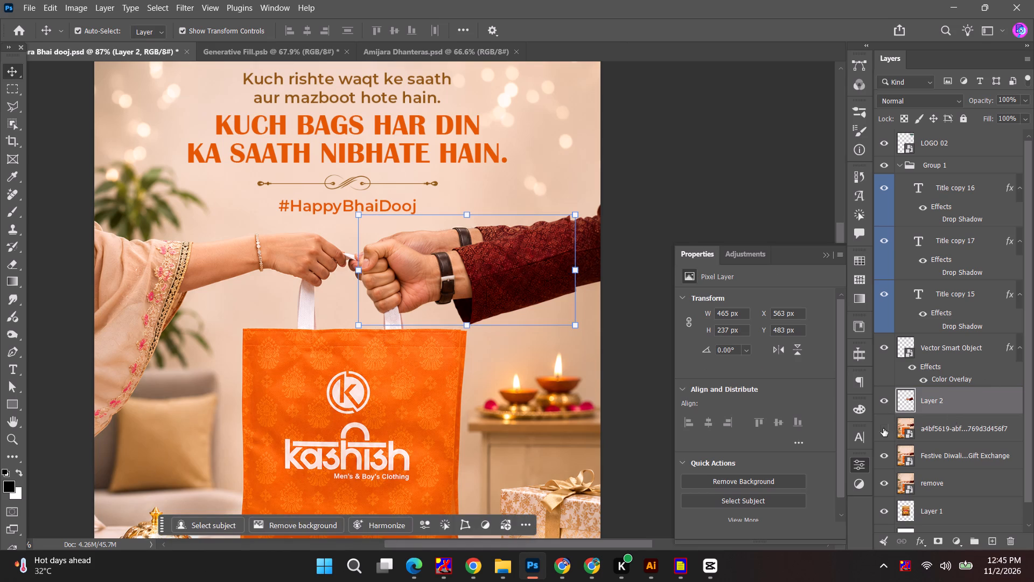
left_click(881, 455)
left_click(881, 455)
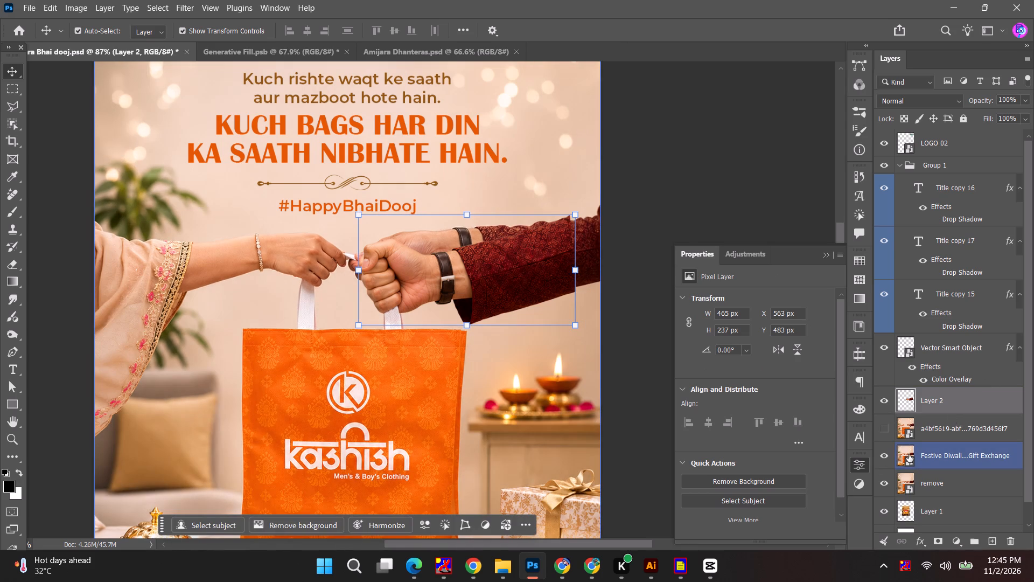
double_click(909, 454)
Outline the brother's original arm and hand with the Polygonal Lasso and run Generative Fill on it with the prompt "remove".
scroll(414, 276, "up", 11, "alt")
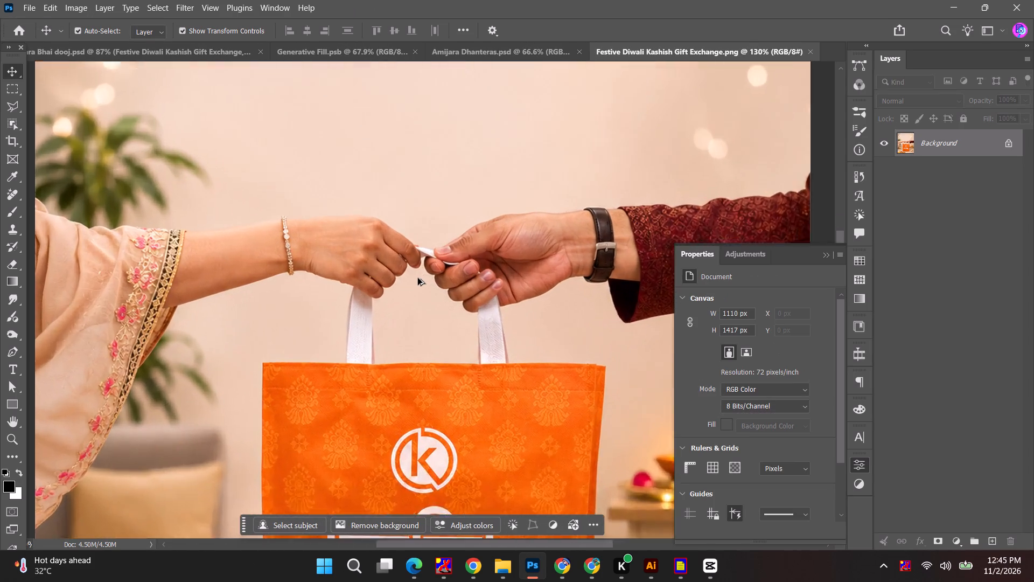
scroll(418, 278, "up", 2, "alt")
left_click(11, 108)
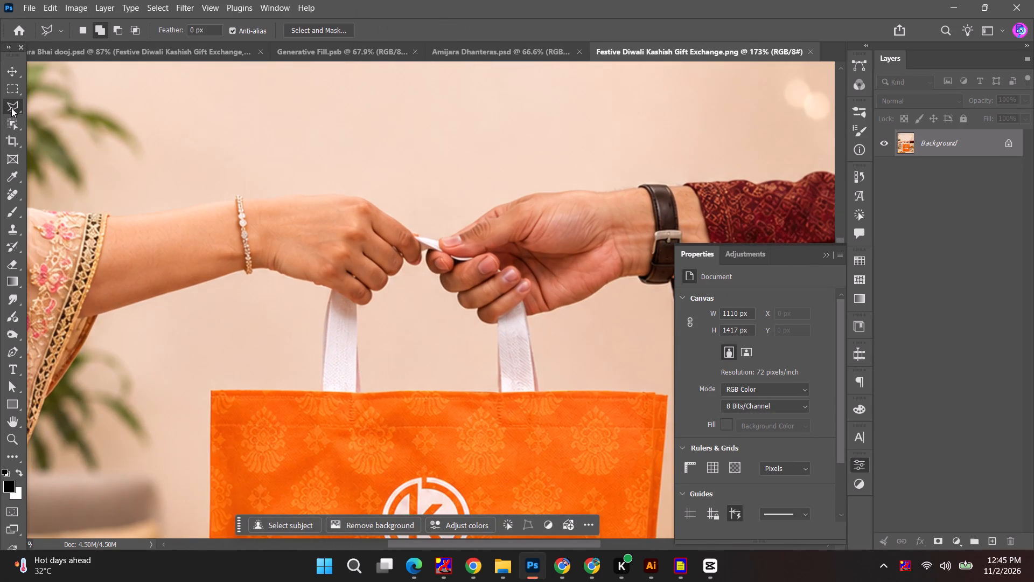
left_click(423, 254)
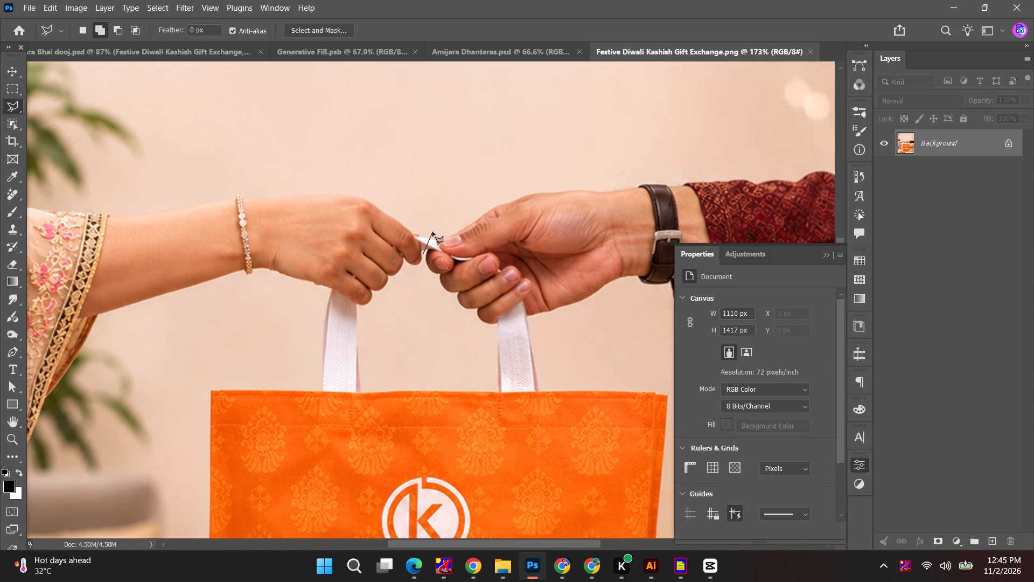
left_click(432, 232)
left_click(464, 167)
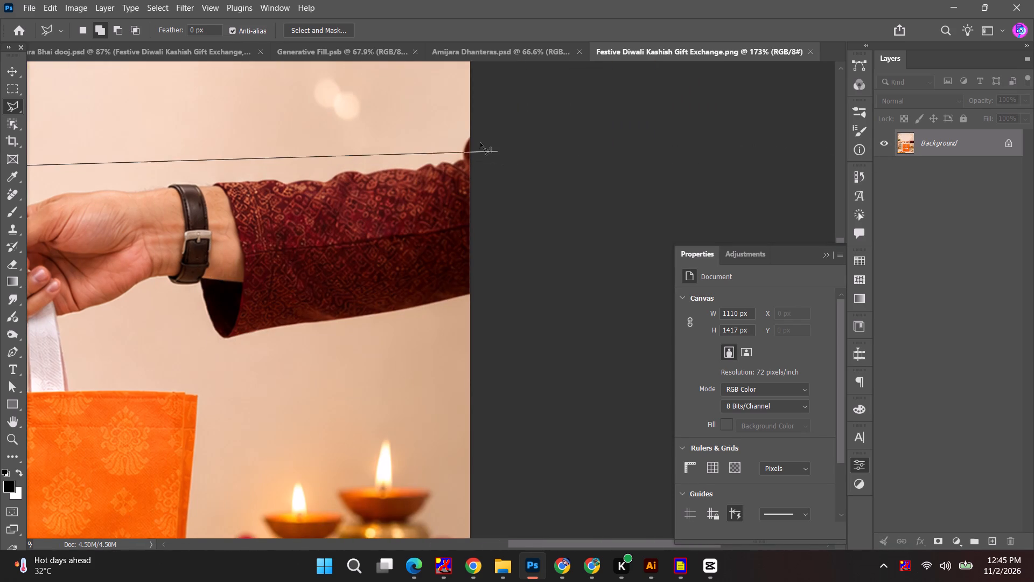
left_click(479, 126)
left_click(497, 322)
left_click(181, 376)
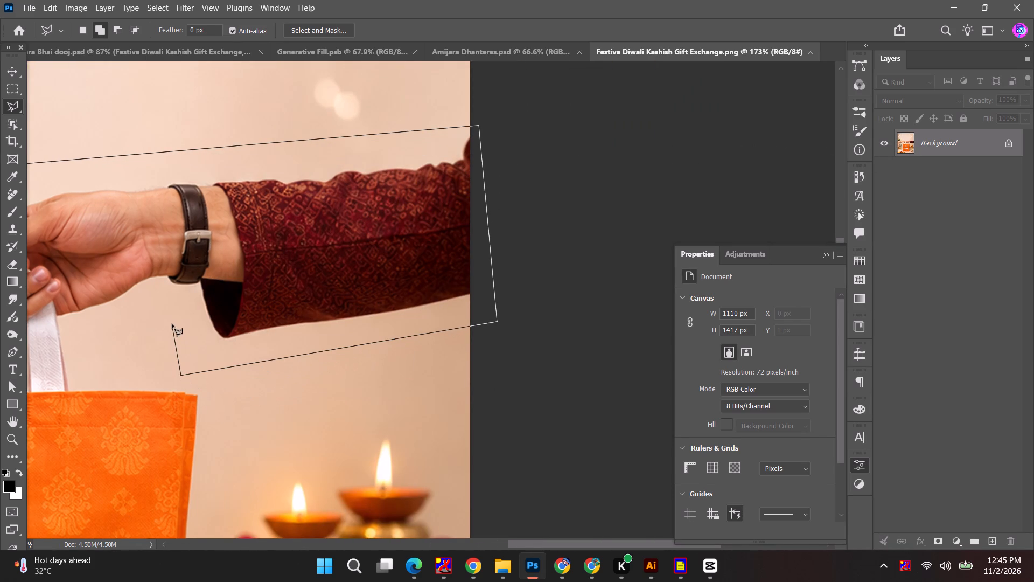
left_click_drag(172, 324, 165, 325)
left_click(80, 343)
left_click(65, 321)
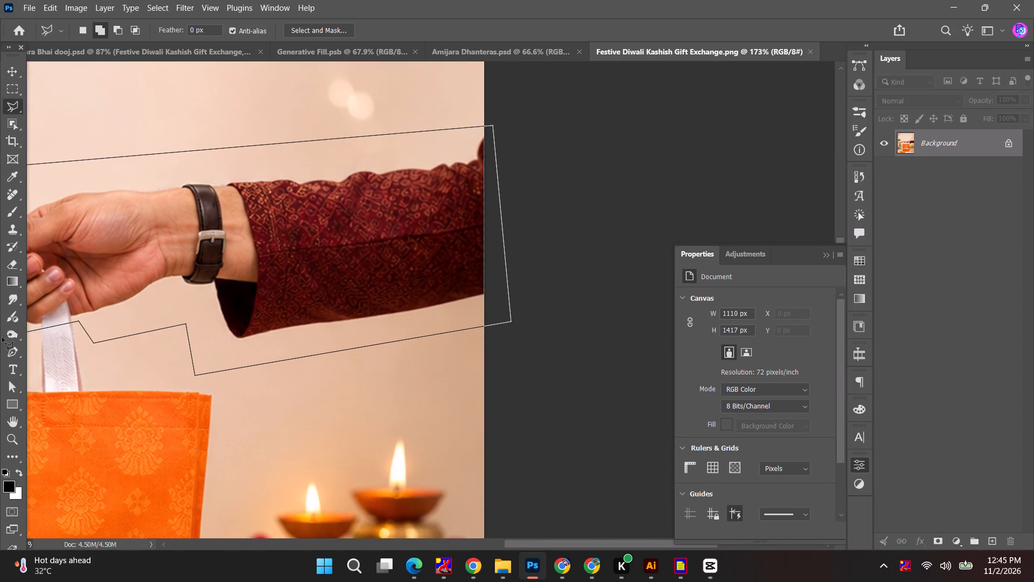
left_click(43, 337)
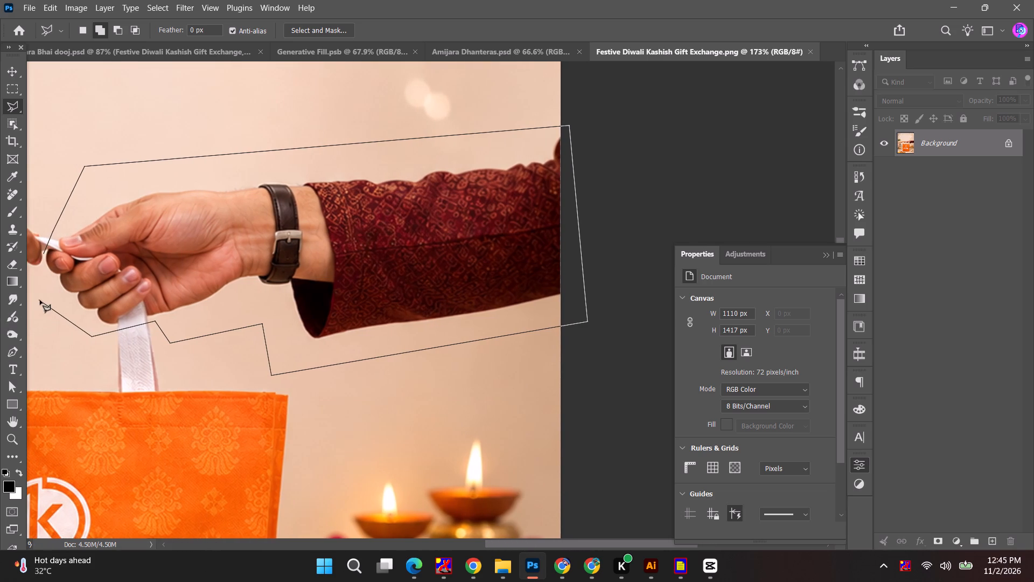
left_click(40, 300)
left_click(43, 266)
double_click(45, 254)
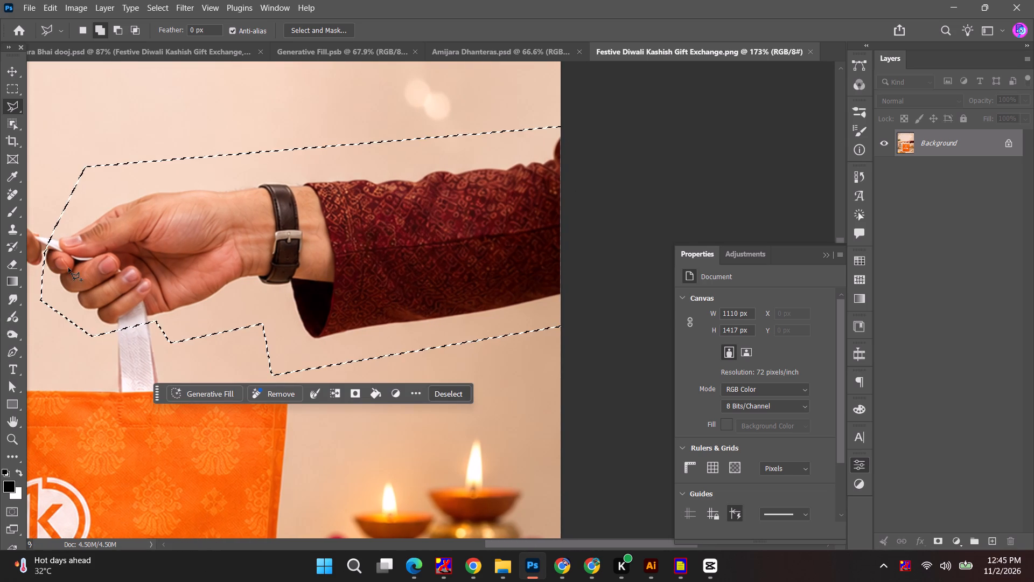
left_click(216, 394)
type("re")
type("mve")
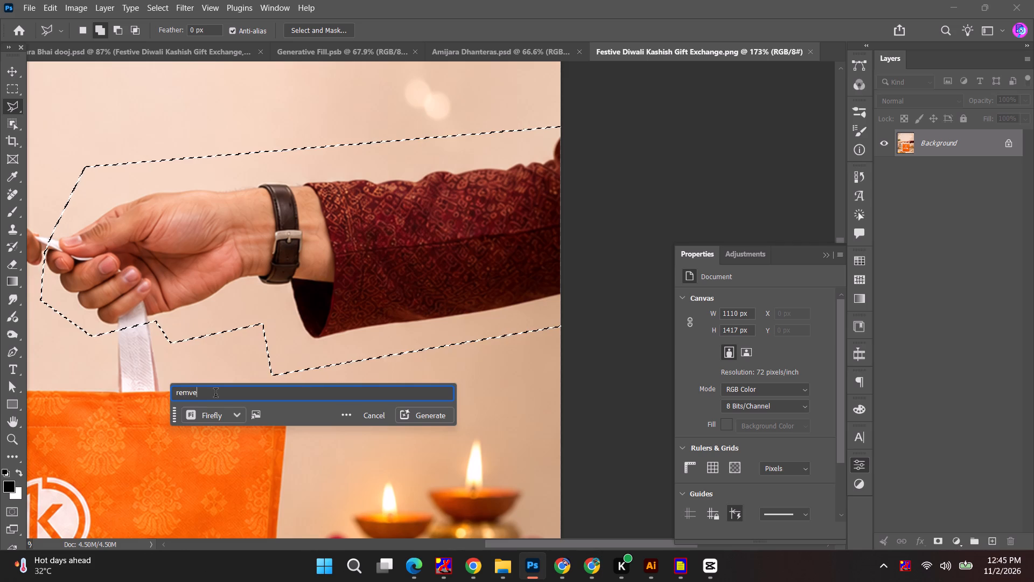
key("BackSpace")
key("BackSpace")
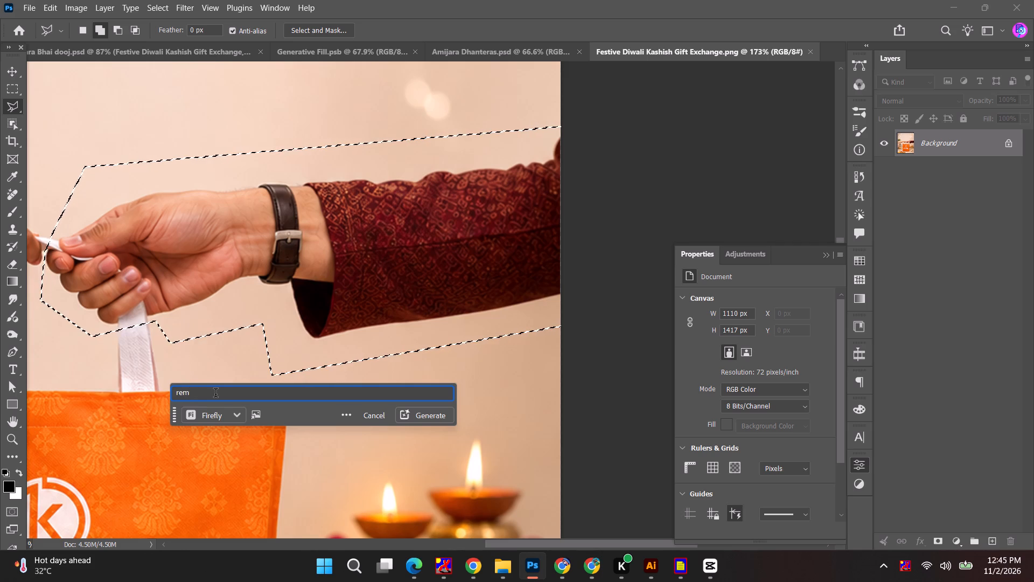
type("ove")
key("Return")
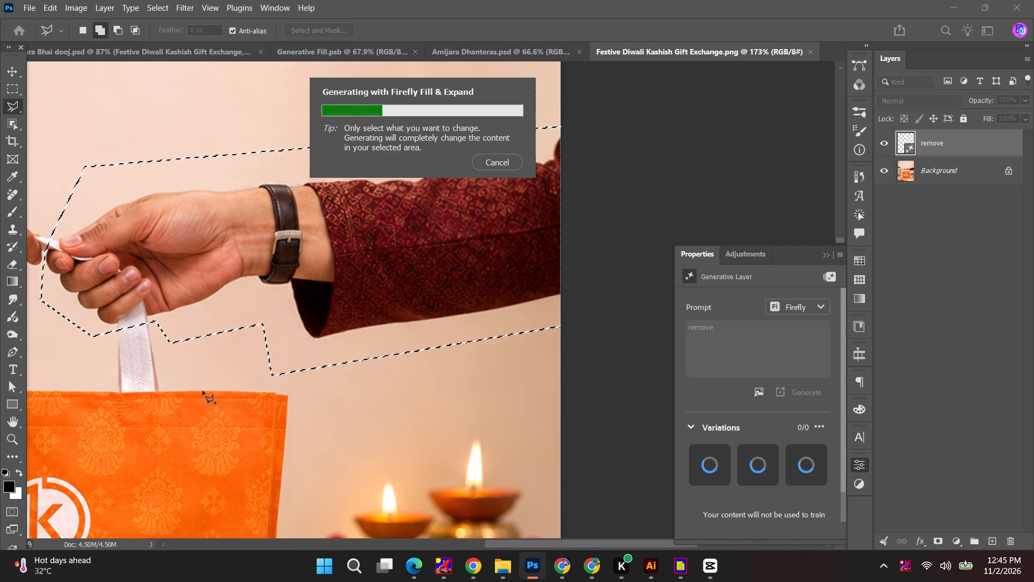
scroll(202, 391, "down", 4, "alt")
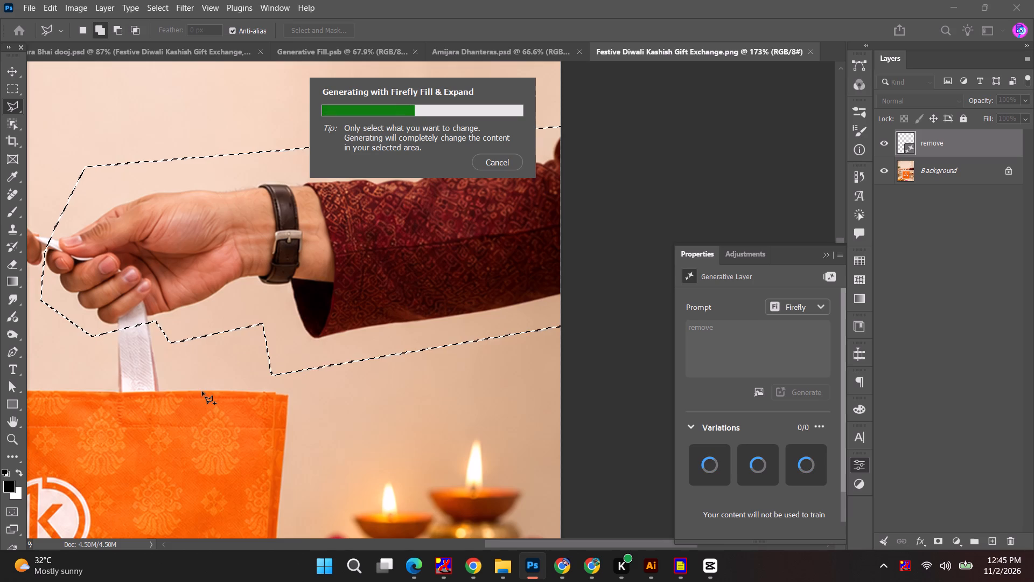
scroll(320, 328, "down", 7, "alt")
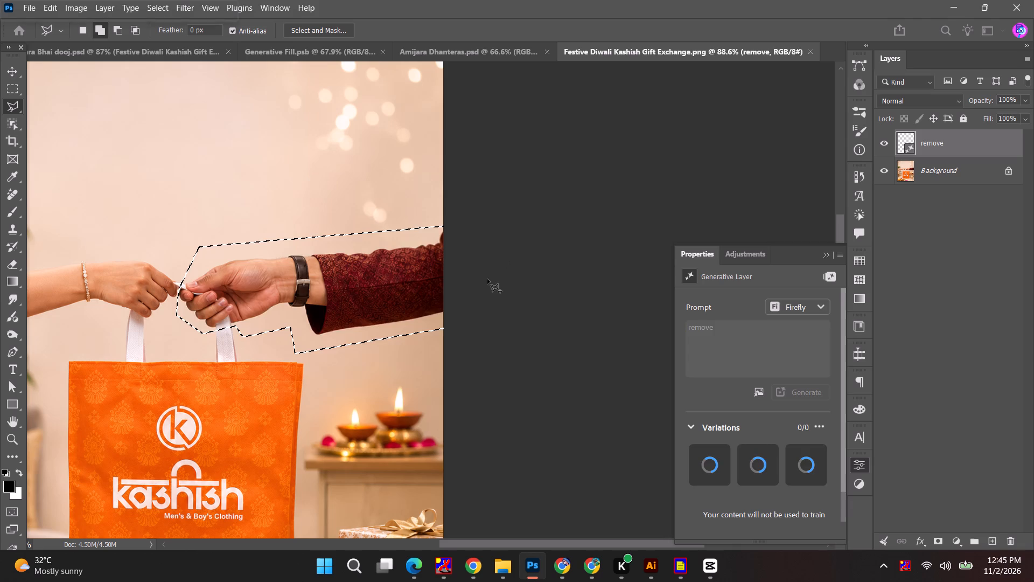
Merge the generated remove layer into the Background and save the Festive Diwali smart object contents.
key("ctrl+s")
key("Escape")
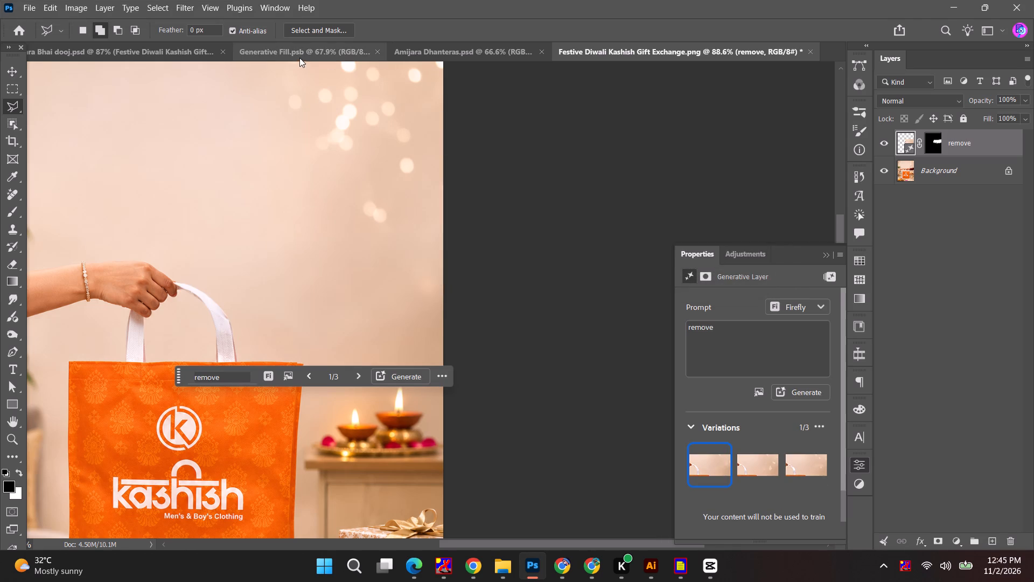
key("ctrl+s")
key("Escape")
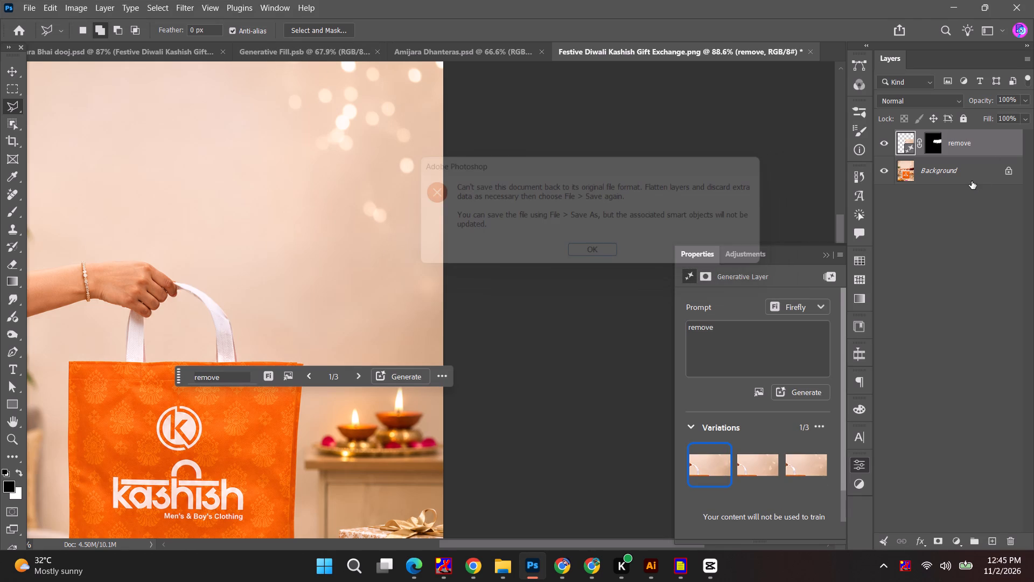
left_click(972, 181, "ctrl")
key("ctrl+e")
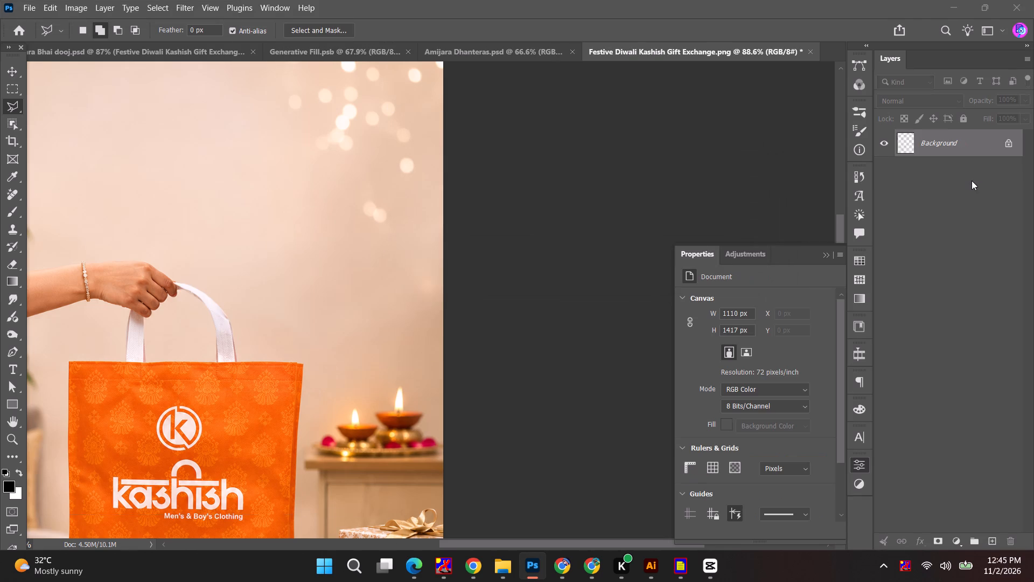
key("ctrl+s")
Close Amijara Dhanteras.psd, and close Generative Fill.psb without saving its changes.
left_click(488, 51)
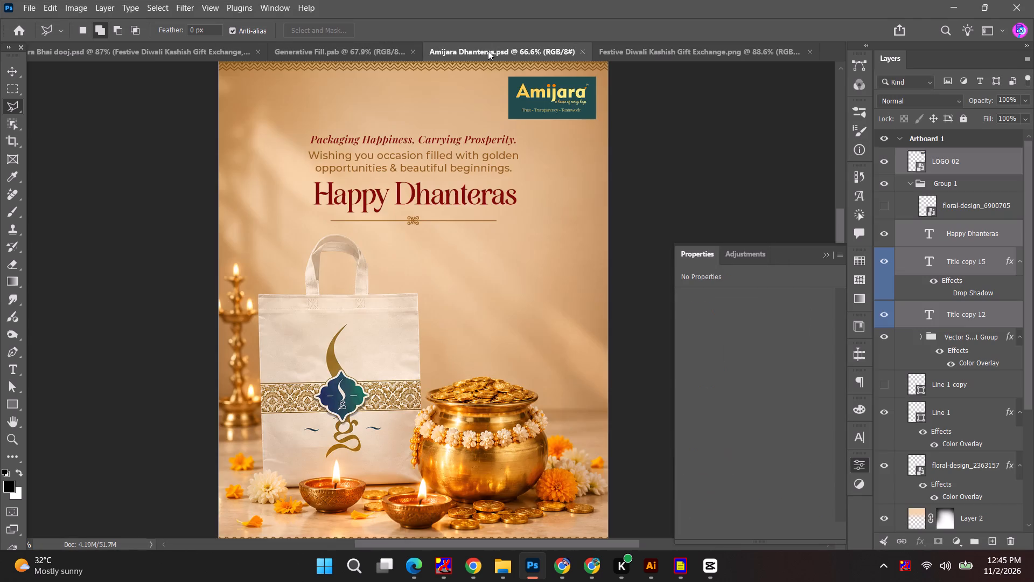
key("ctrl+w")
left_click(343, 50)
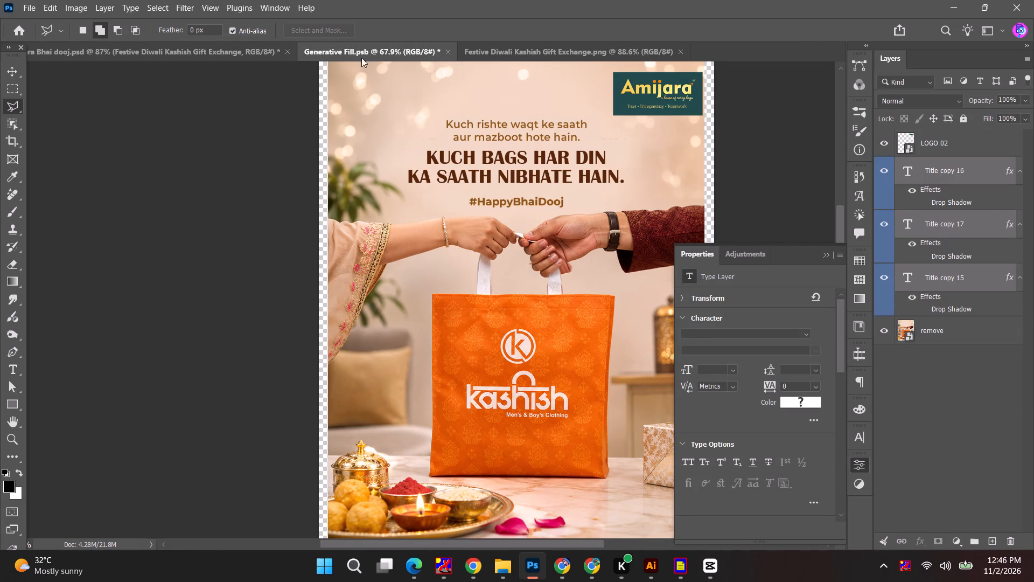
left_click(447, 50)
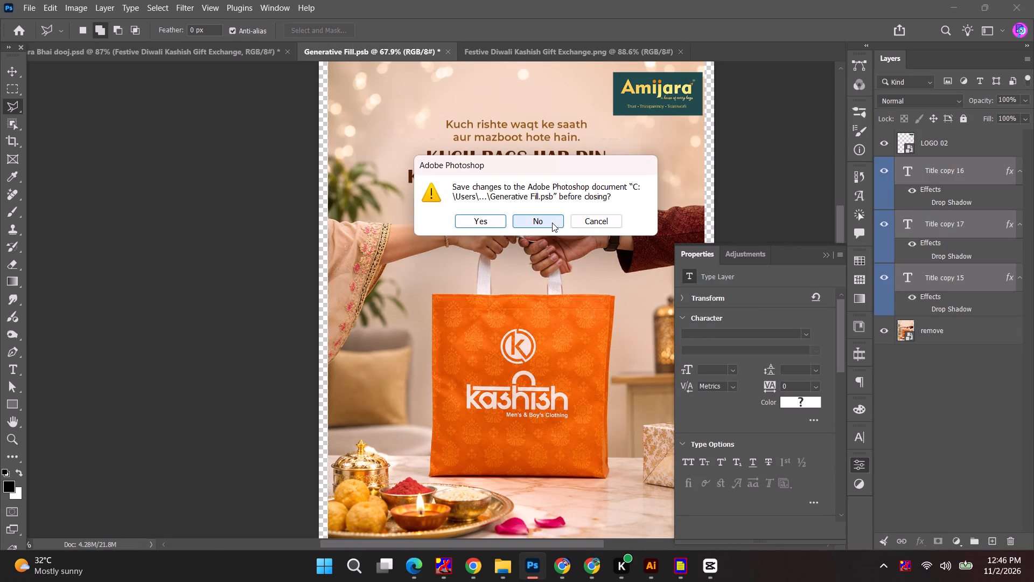
left_click(552, 222)
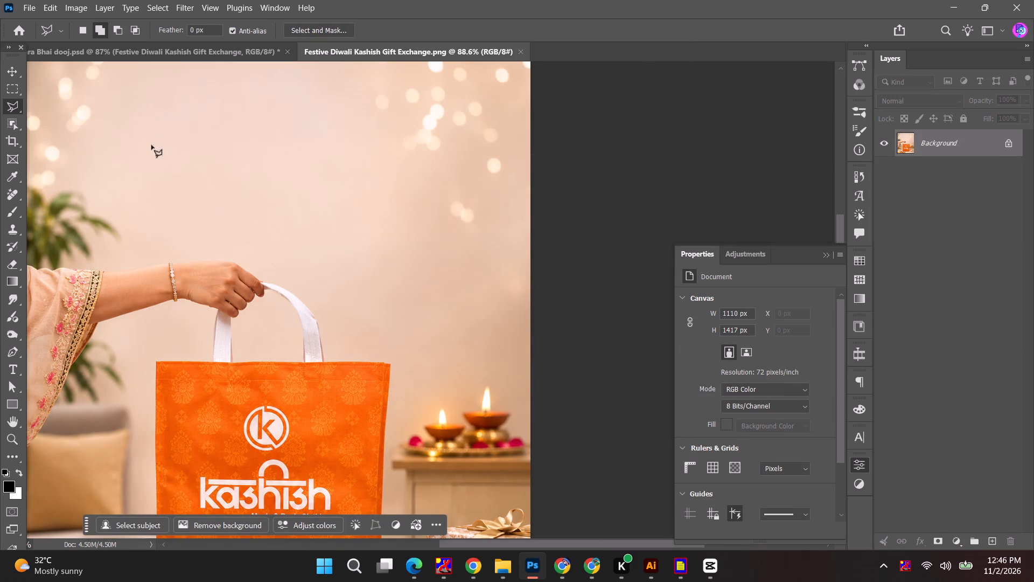
Return to the Bhai Dooj document and convert the hidden lifted-bag image layer to a smart object.
left_click(142, 48)
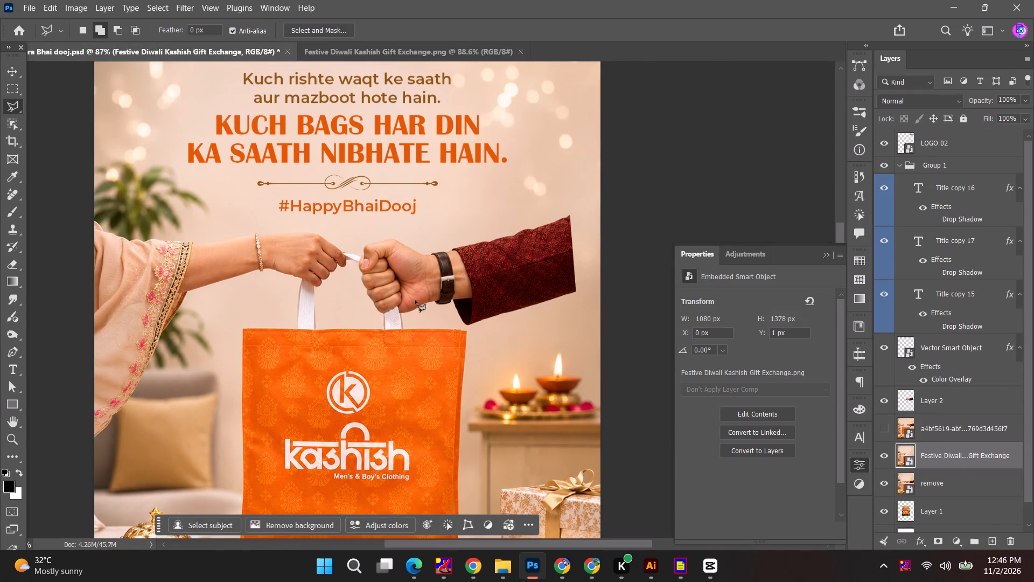
scroll(328, 292, "down", 5, "alt")
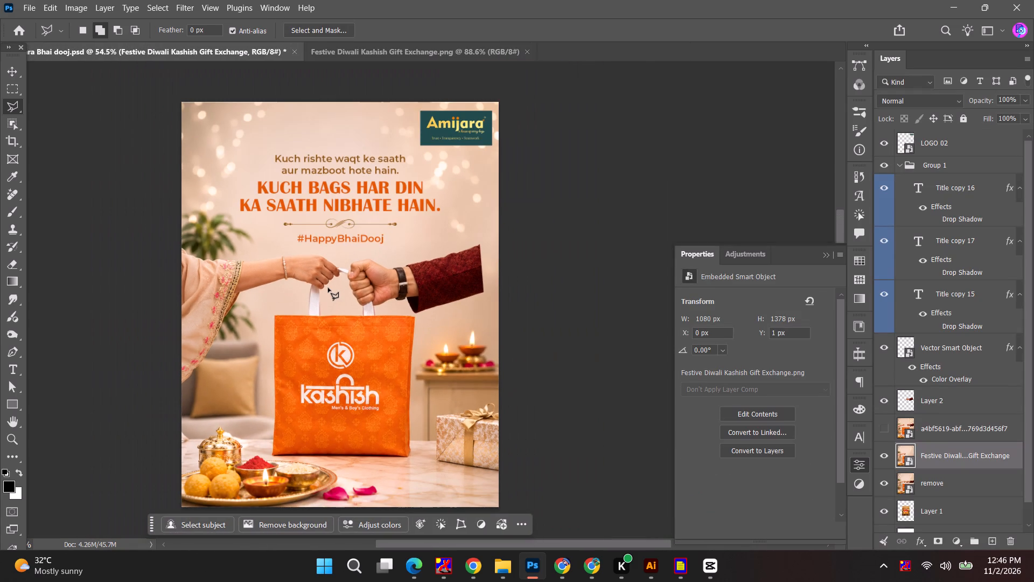
left_click(13, 70)
left_click(438, 268)
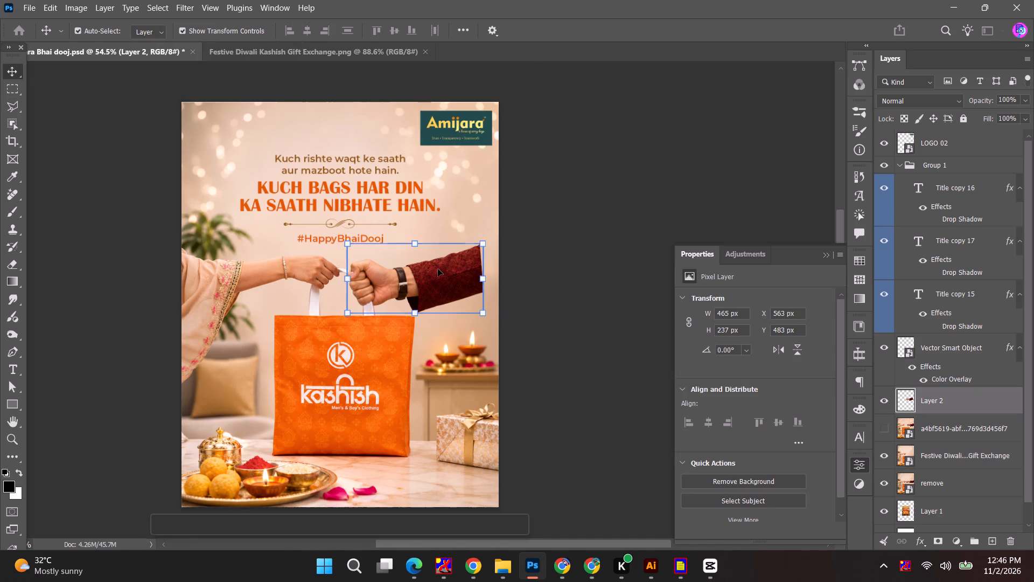
right_click(977, 416)
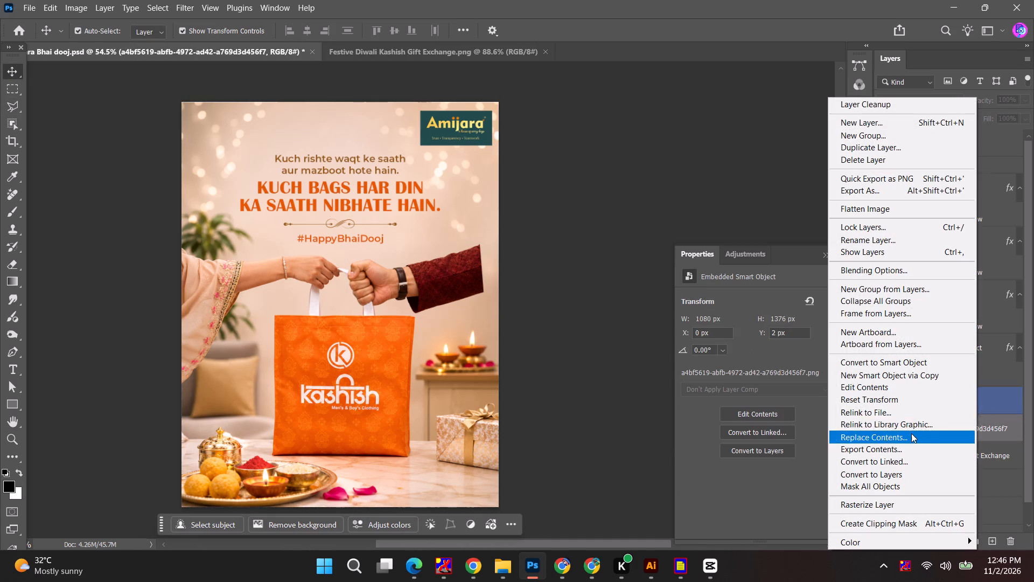
left_click(914, 364)
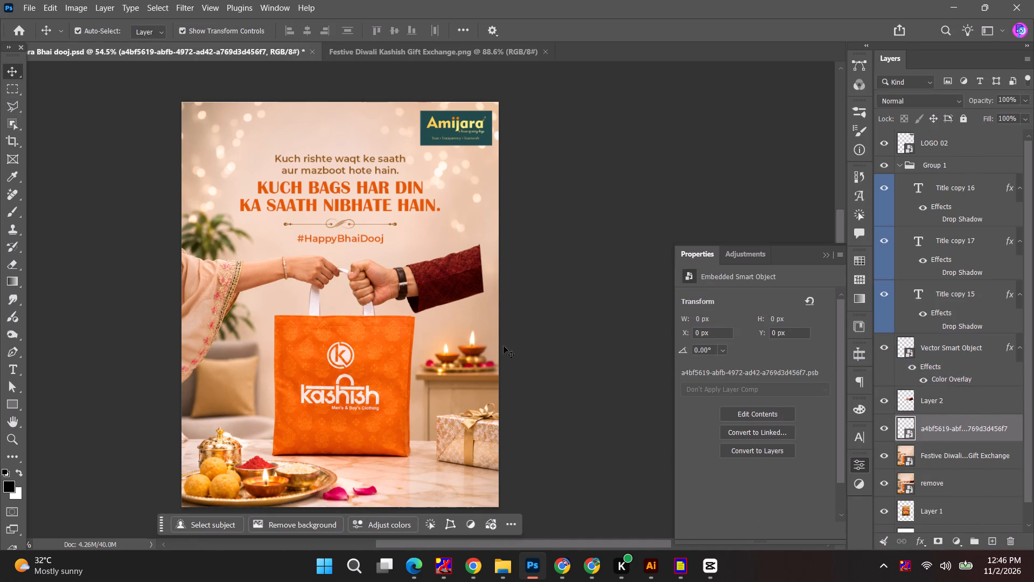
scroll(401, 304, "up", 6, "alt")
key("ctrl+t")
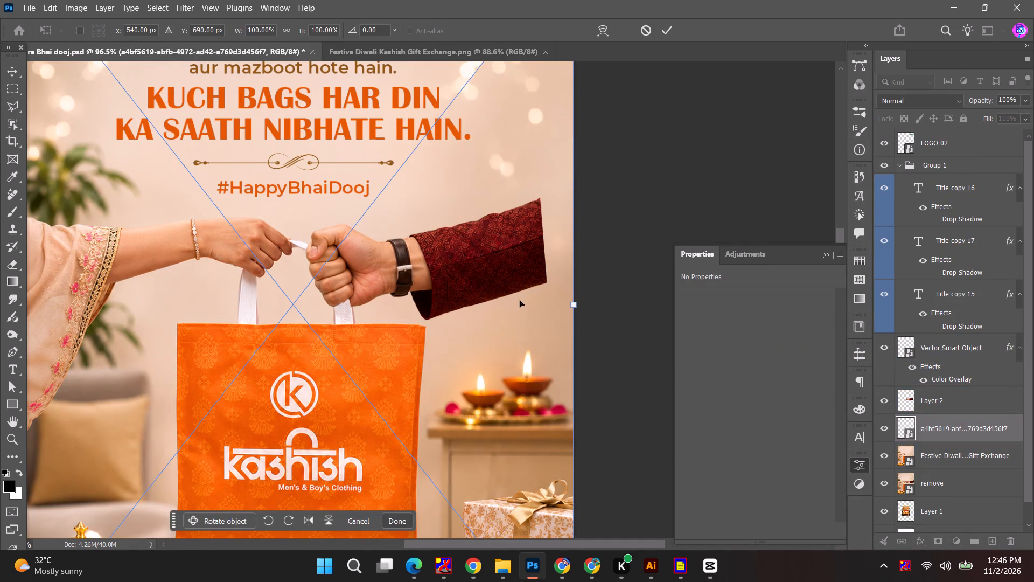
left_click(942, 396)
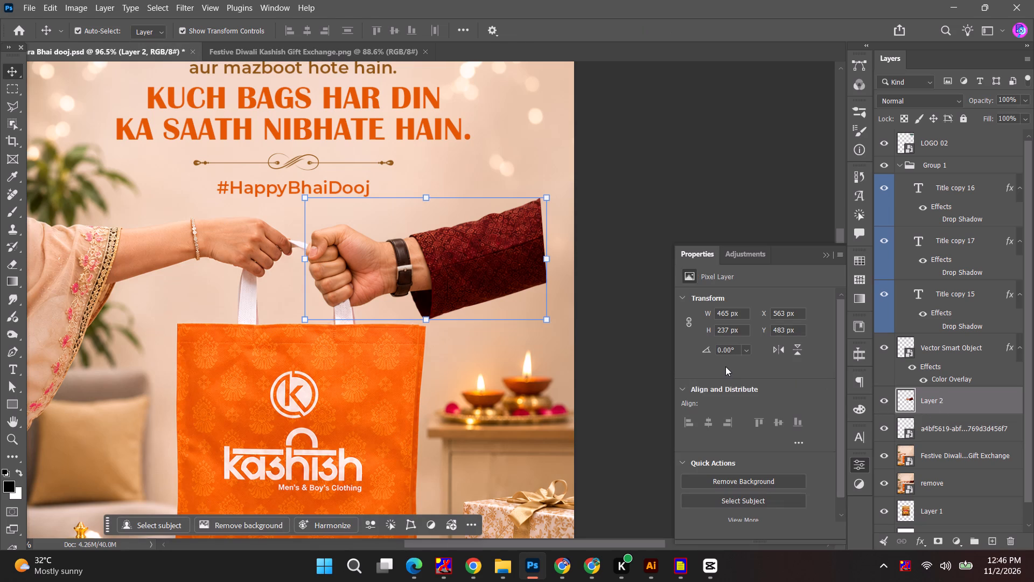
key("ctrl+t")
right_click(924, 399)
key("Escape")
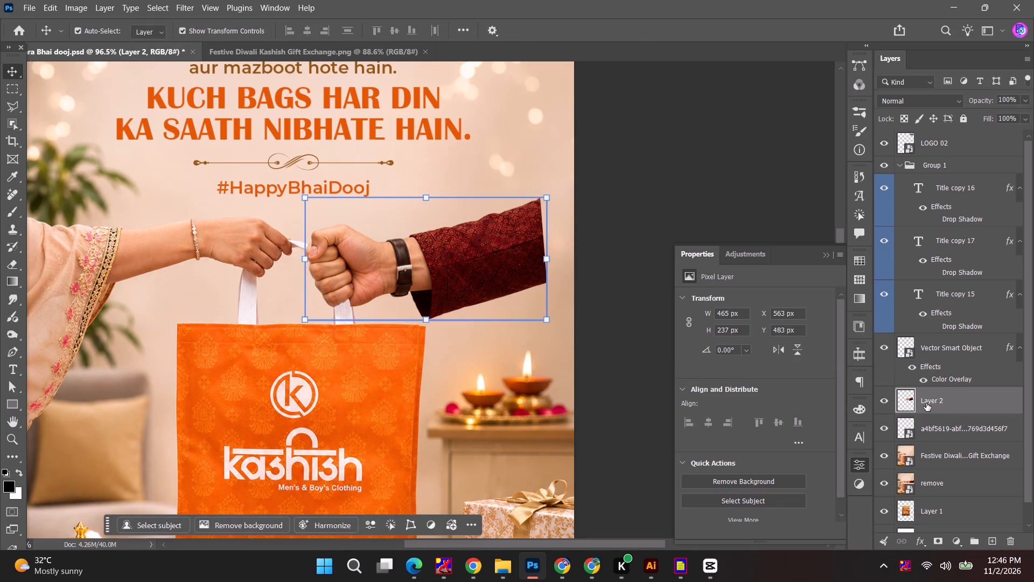
Convert the copied arm layer, Layer 2, to a smart object.
right_click(926, 403)
left_click(950, 319)
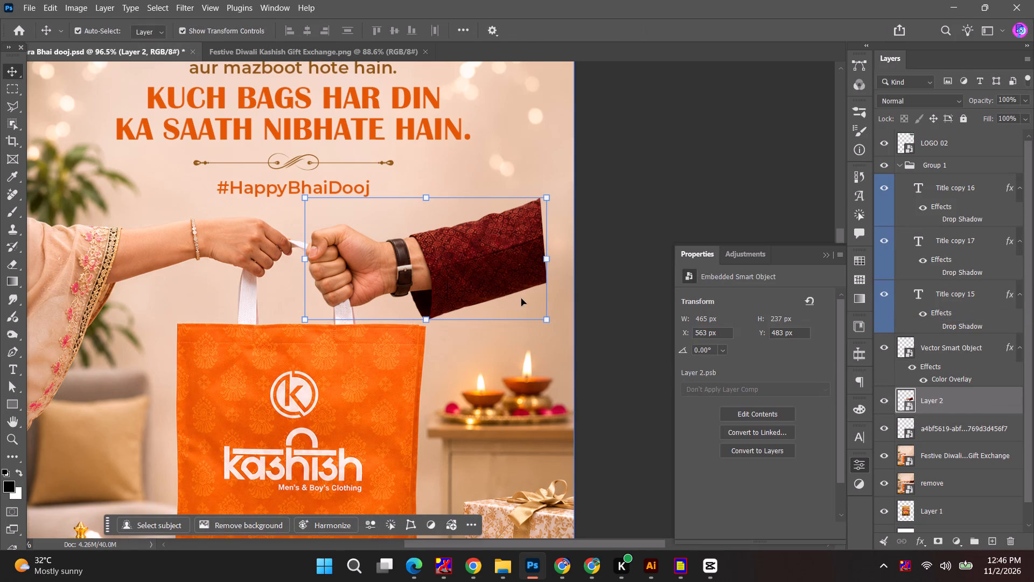
Scale the copied arm to about 92% and position it at about X 571 px, Y 495 px, gripping the bag handle.
left_click_drag(544, 316, 528, 300, "shift")
left_click_drag(435, 264, 438, 262)
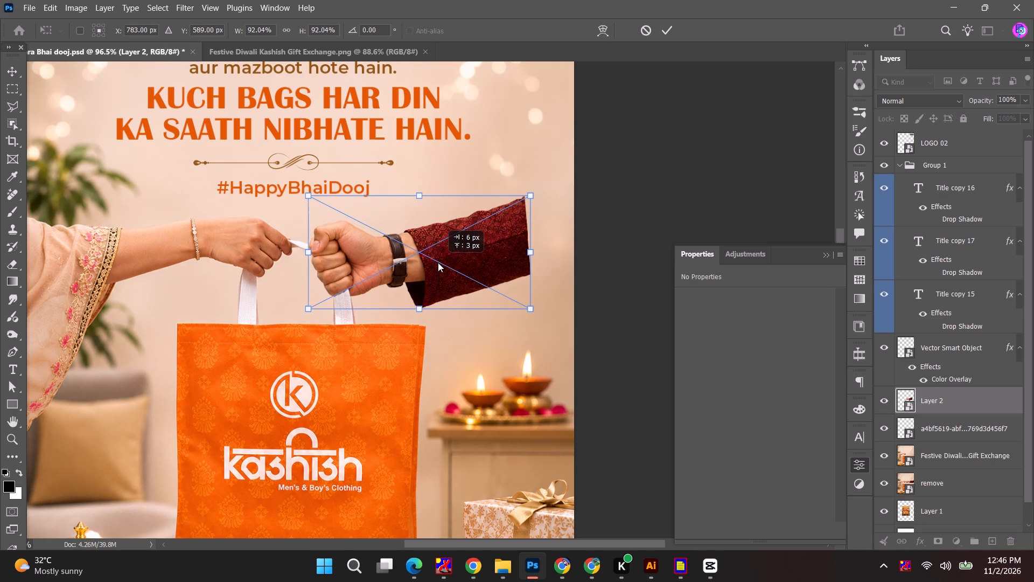
left_click_drag(438, 262, 438, 271)
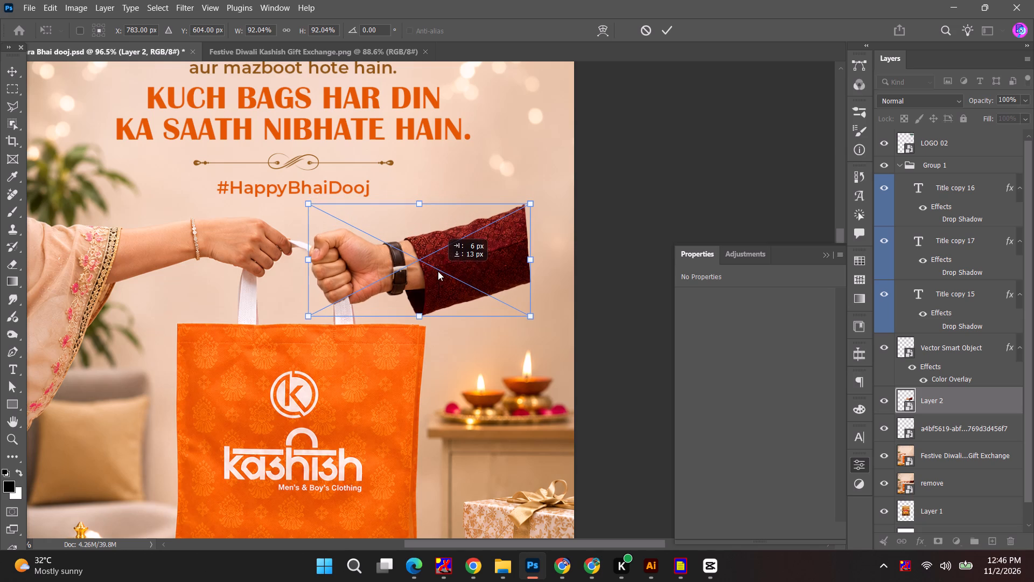
left_click_drag(438, 271, 439, 271)
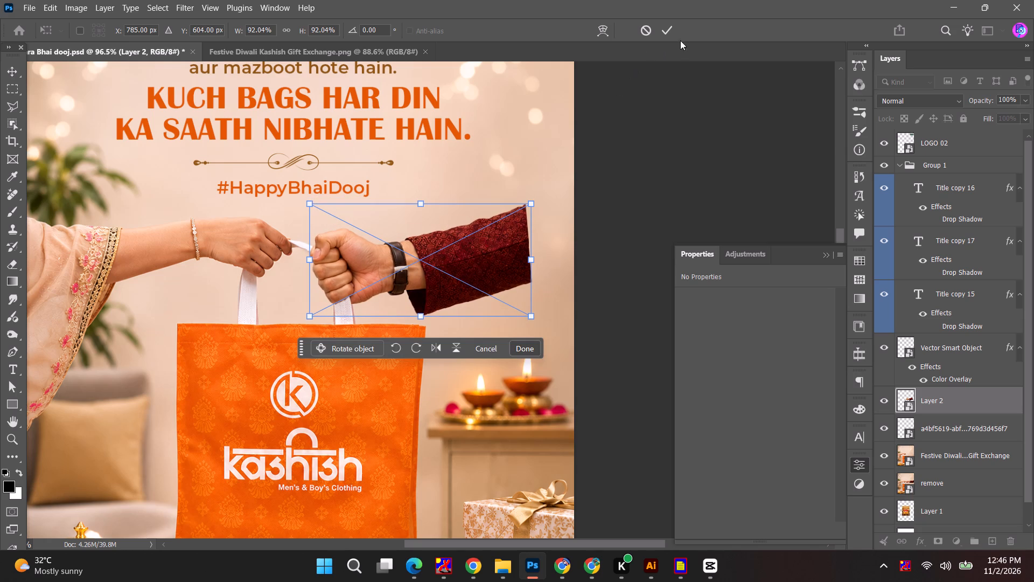
left_click(671, 29)
left_click(681, 53)
Select the area about 111 px wide between the copied sleeve's end and the canvas edge, and run Generative Fill without a prompt.
scroll(583, 282, "down", 9, "alt")
left_click(586, 290)
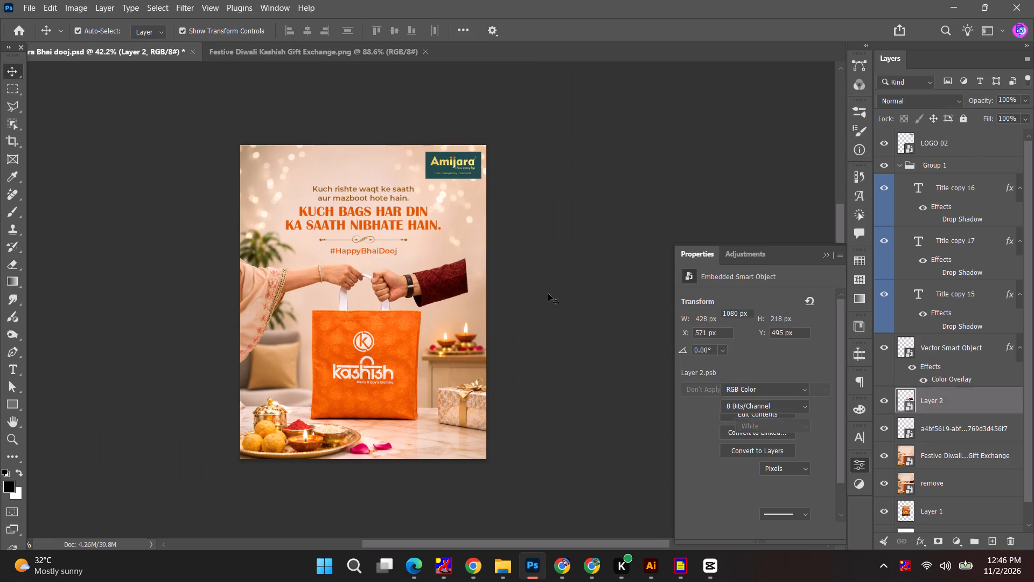
left_click(444, 289)
left_click(9, 94)
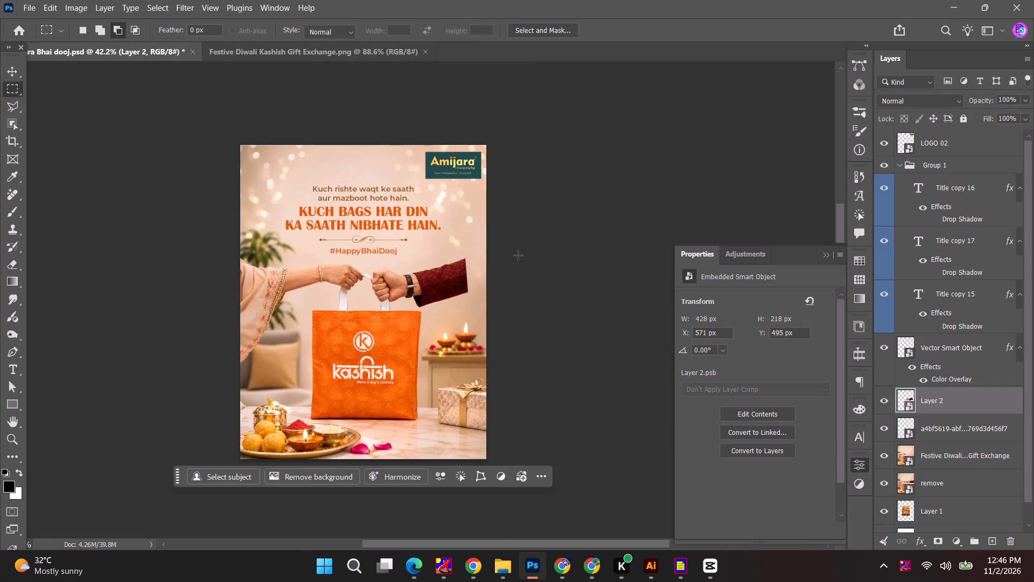
left_click_drag(461, 247, 508, 303)
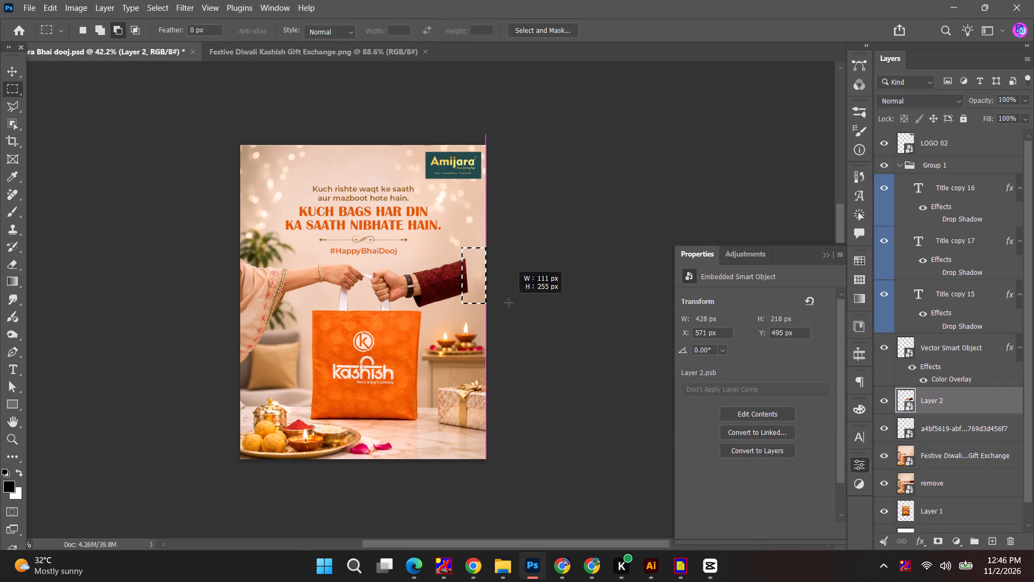
left_click_drag(508, 303, 508, 301)
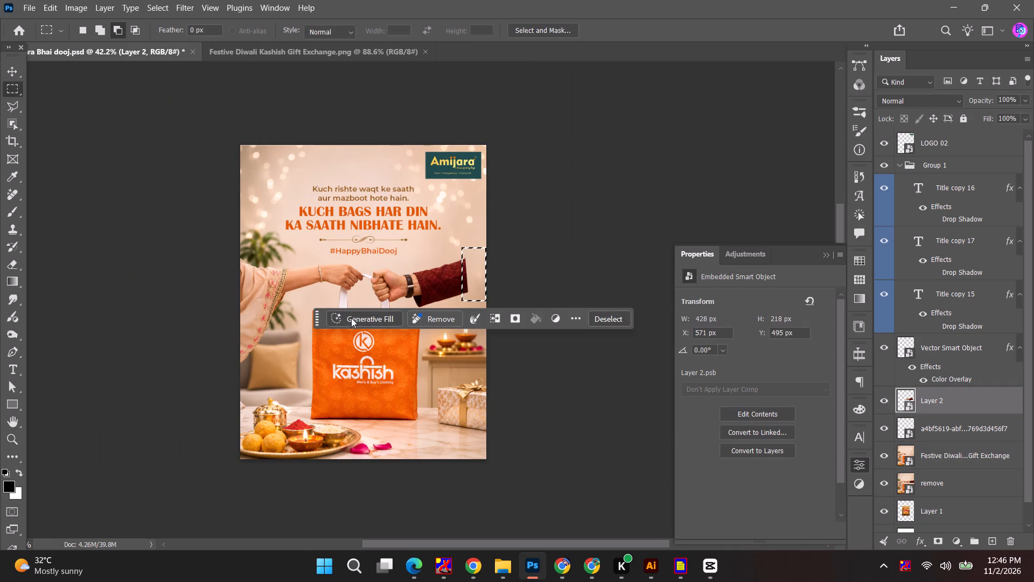
left_click(351, 317)
left_click(582, 336)
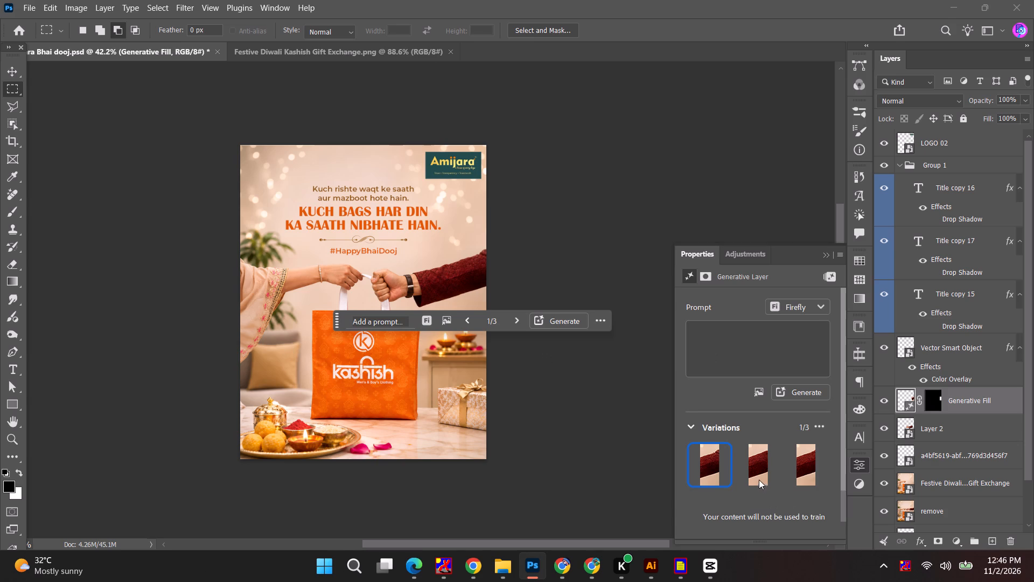
Choose the second Generative Fill variation for the sleeve extension and deselect the layer.
left_click(753, 472)
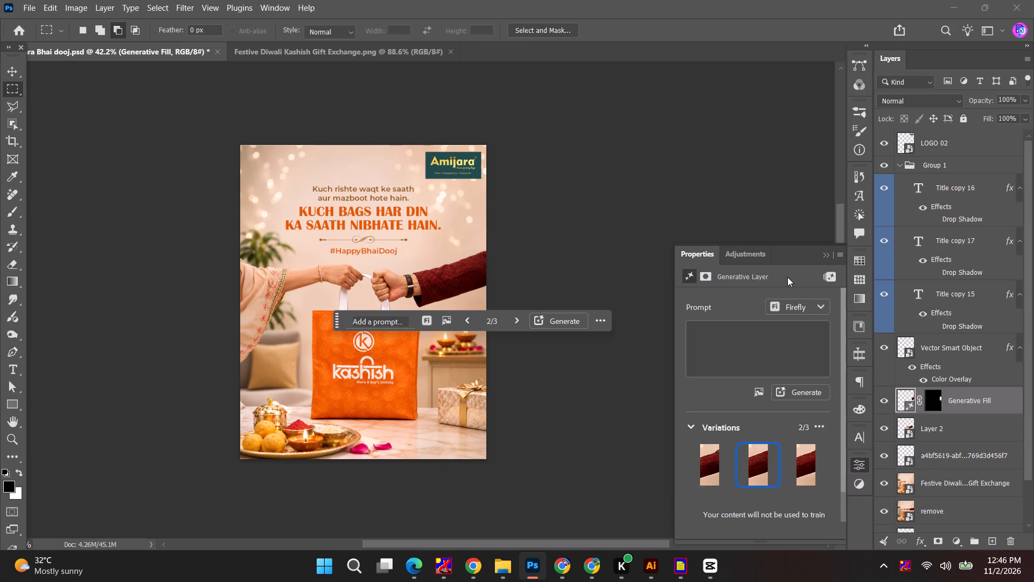
left_click(822, 253)
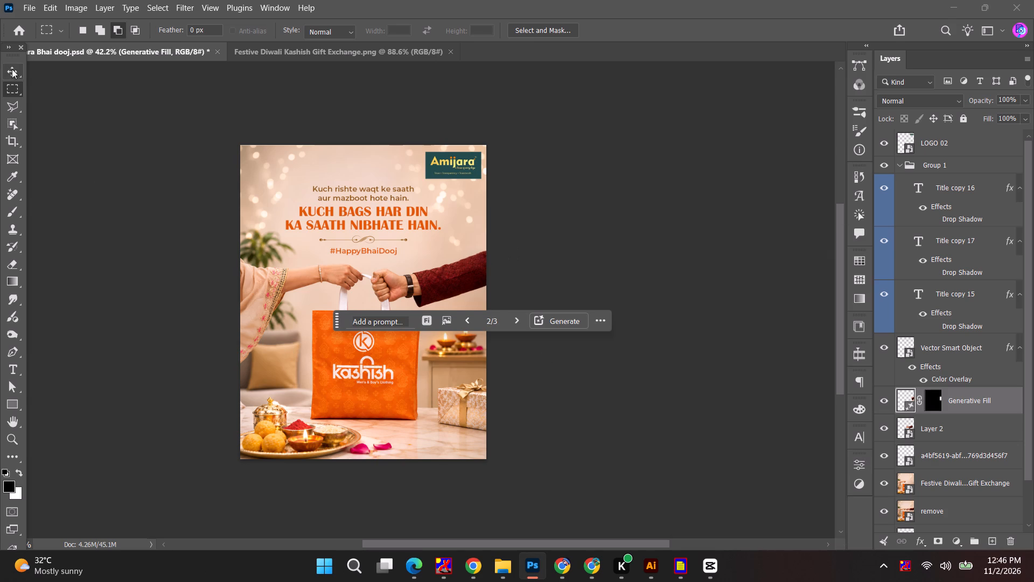
left_click(12, 69)
left_click(563, 276)
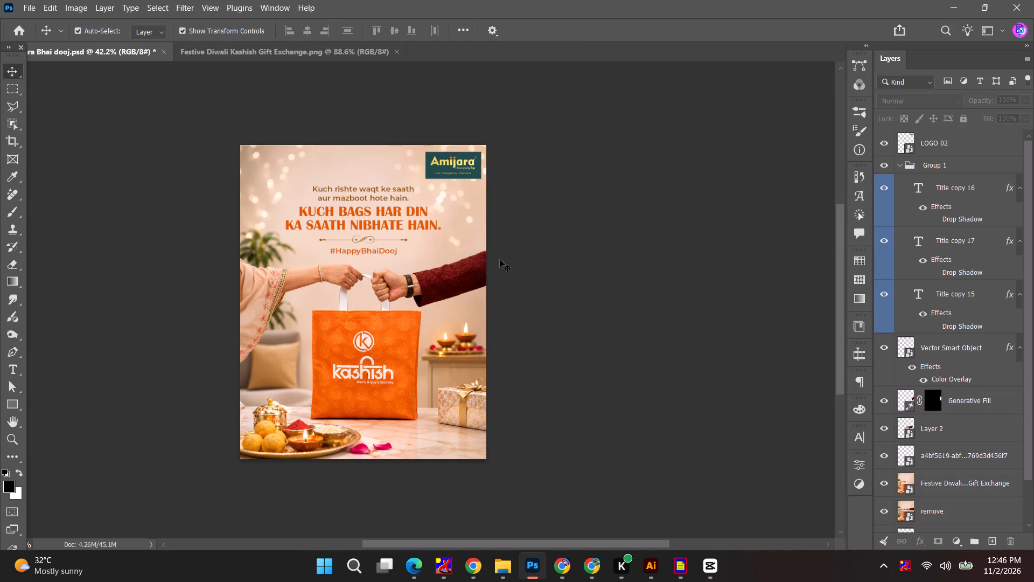
Convert the Generative Fill, Layer 2, a4bf5619 and Festive Diwali Kashish Gift Exchange layers together into one smart object.
scroll(410, 293, "up", 5, "alt")
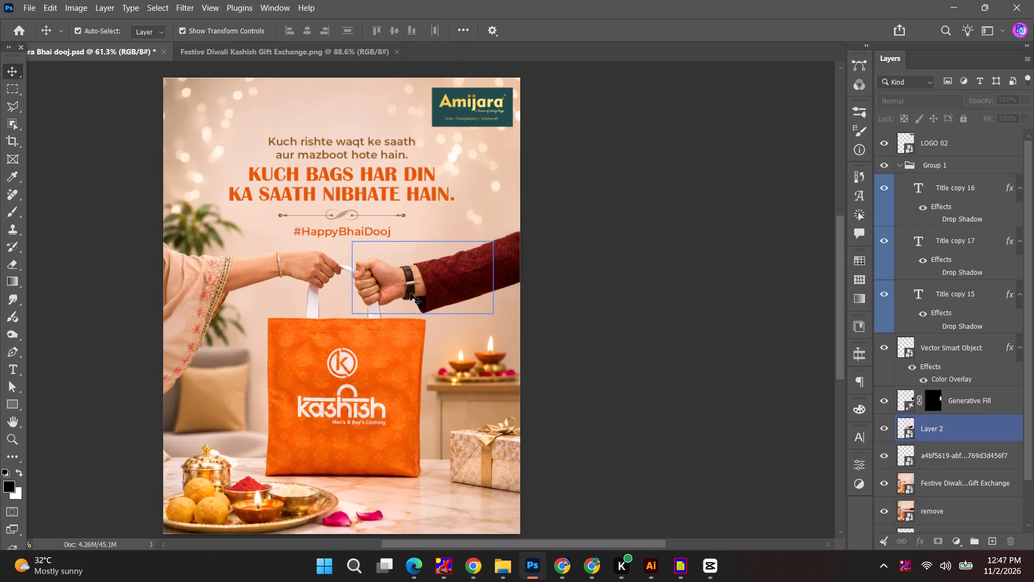
scroll(355, 304, "down", 4, "alt")
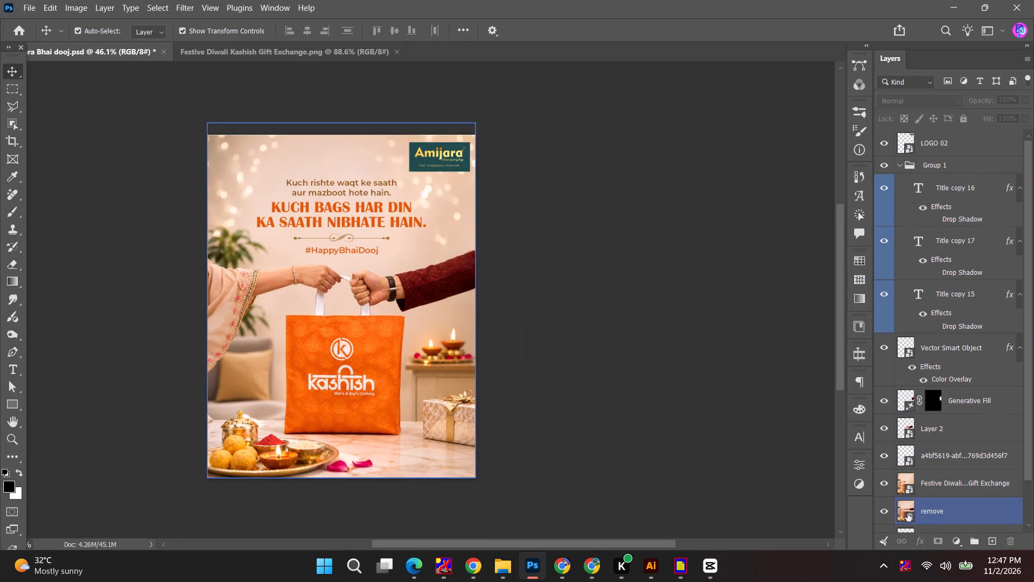
left_click(956, 428)
left_click(971, 398, "ctrl")
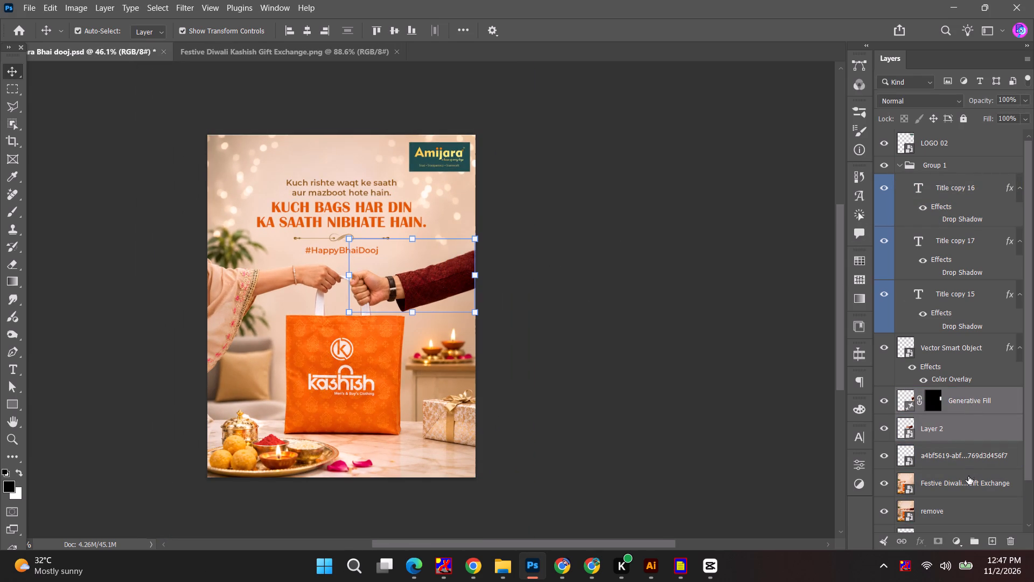
left_click(968, 466, "ctrl")
left_click(965, 487, "ctrl")
right_click(963, 487)
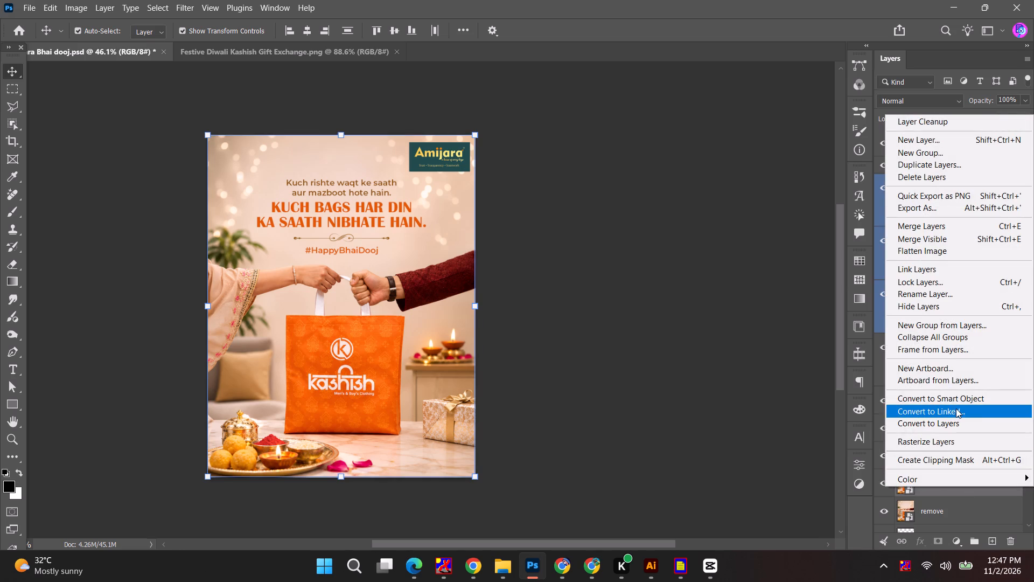
left_click(959, 400)
Open the combined smart object's contents and quick-export them as PNG to Downloads, replacing the existing a4bf5619-abfb-4972-ad42-a769d3d456f7 file.
double_click(901, 400)
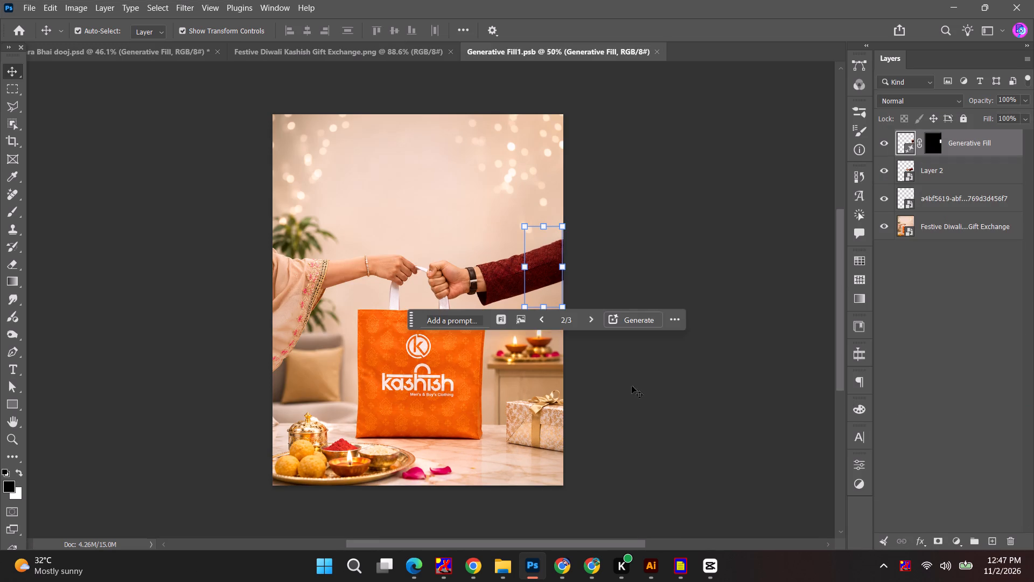
left_click(656, 305)
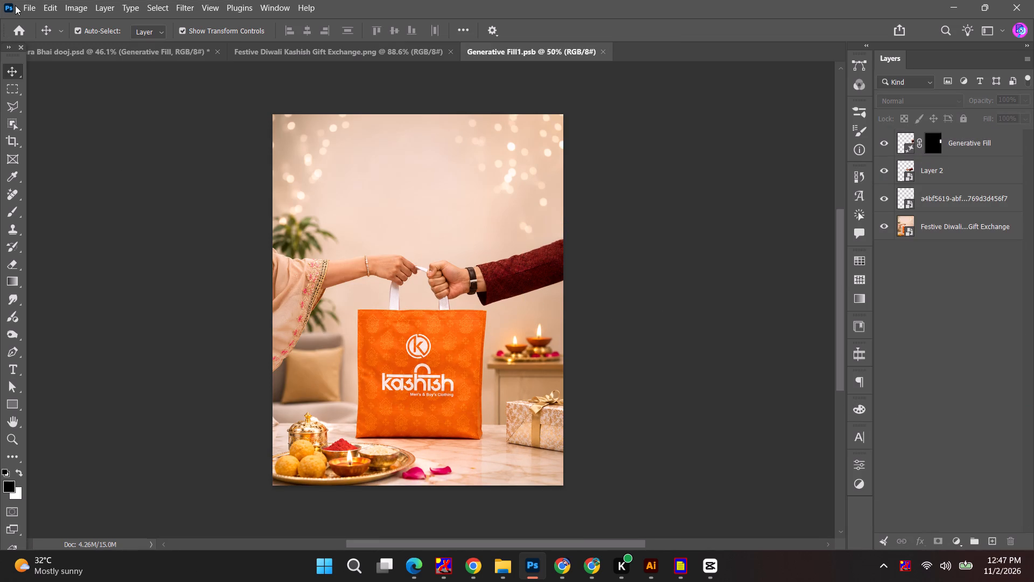
left_click(18, 5)
left_click(32, 4)
left_click(234, 235)
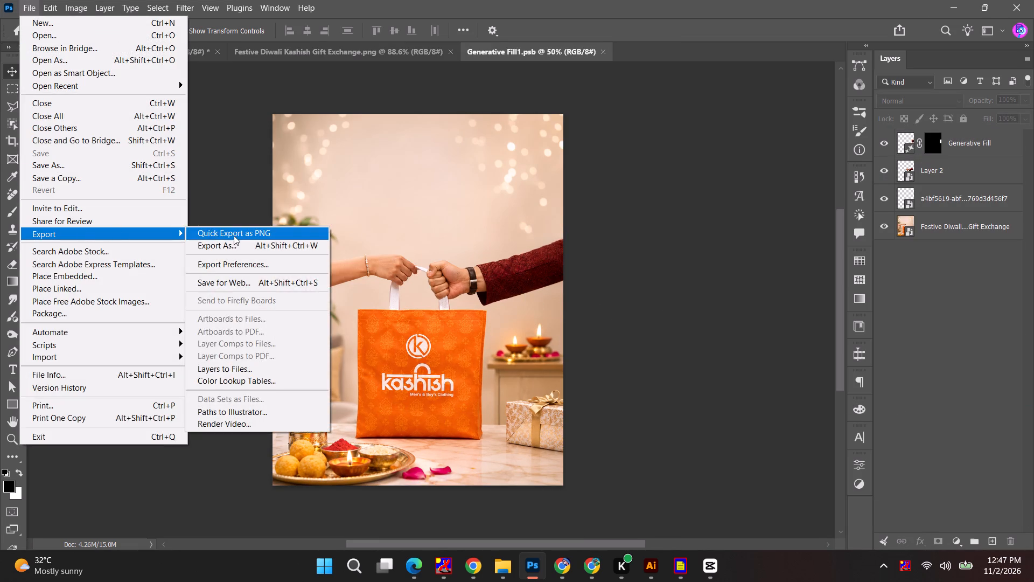
left_click(332, 130)
scroll(160, 135, "up", 5)
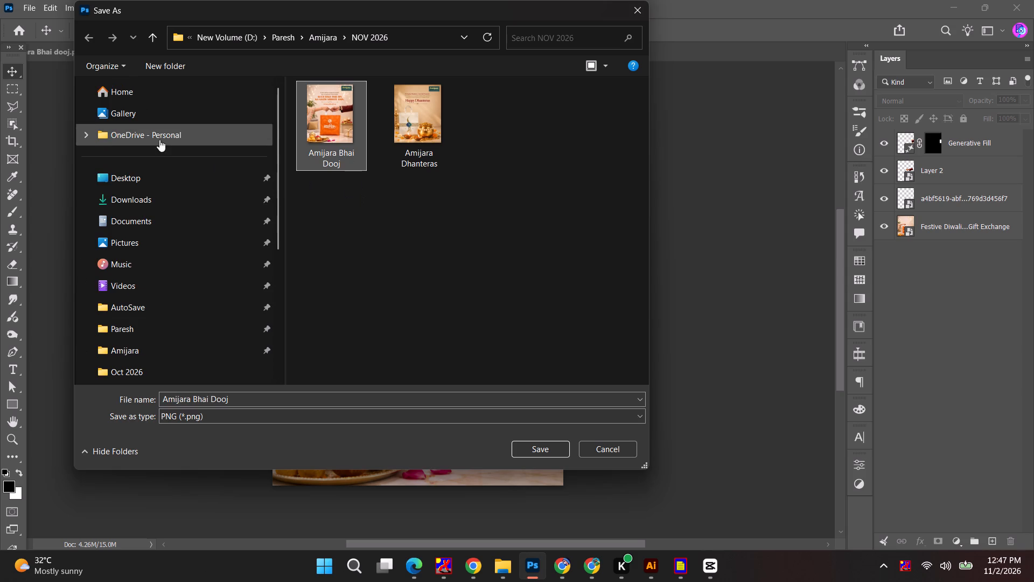
left_click(155, 195)
left_click(340, 141)
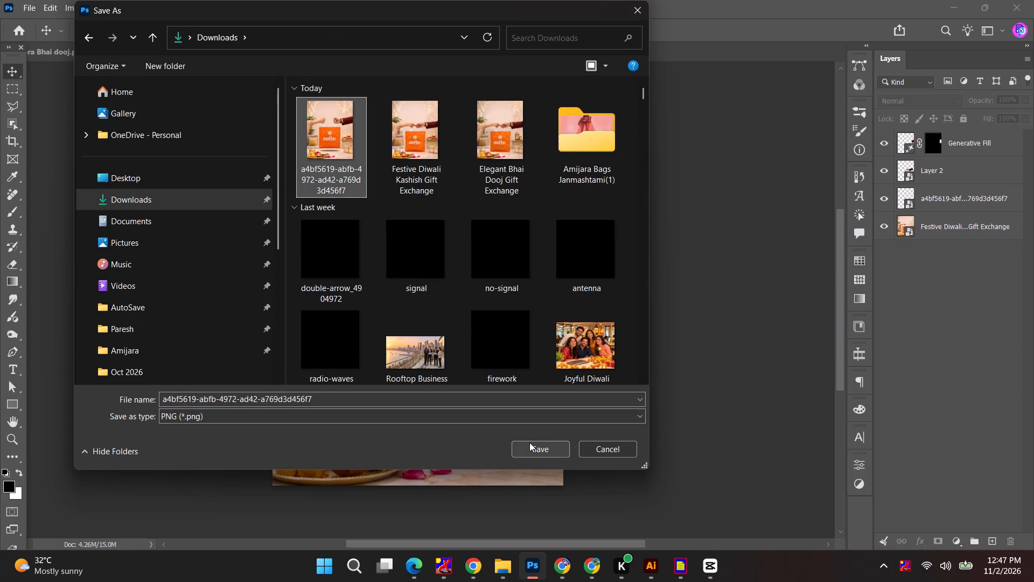
left_click(525, 449)
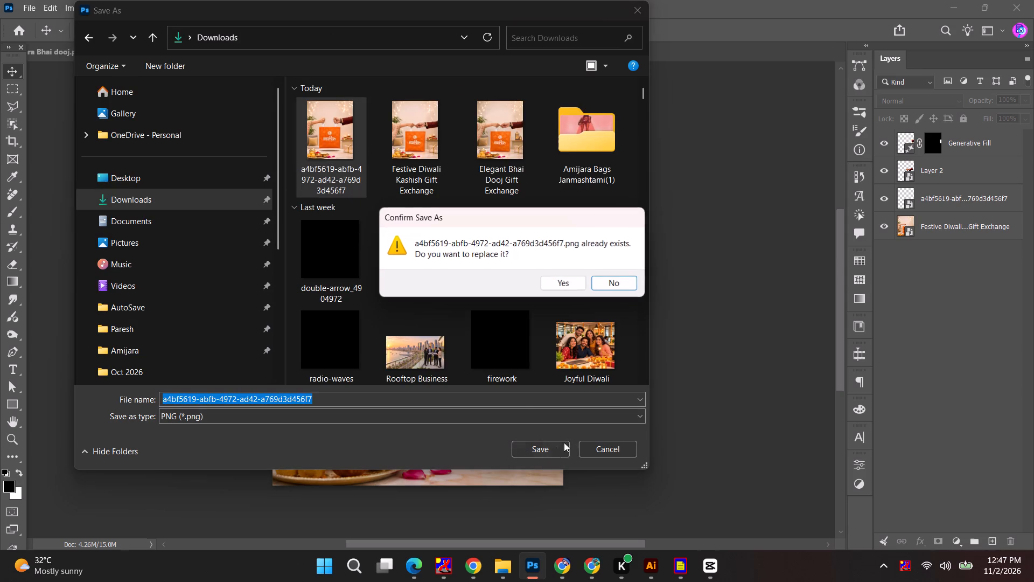
left_click(561, 289)
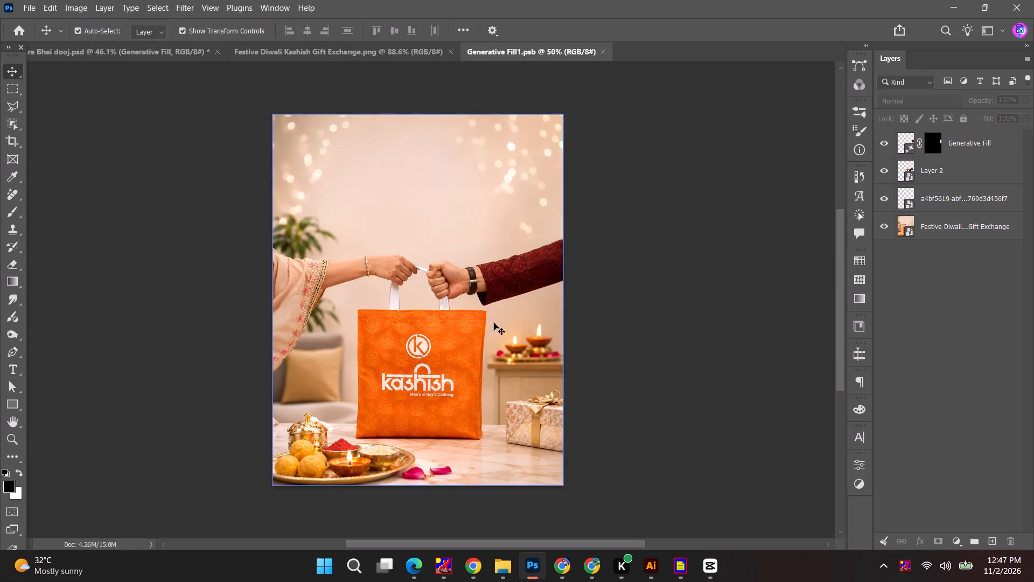
Switch to Chrome to compare the composite with the generated a4bf5619 bag image and the style.baazar Bhai Dooj reference post on Instagram.
key("alt+Tab")
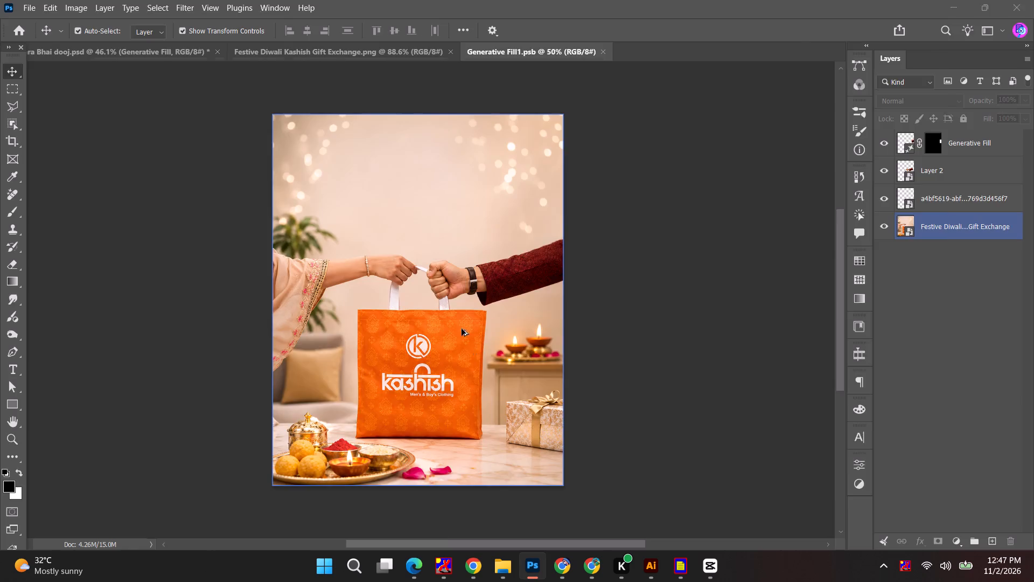
key("alt+Tab")
key("alt+Tab")
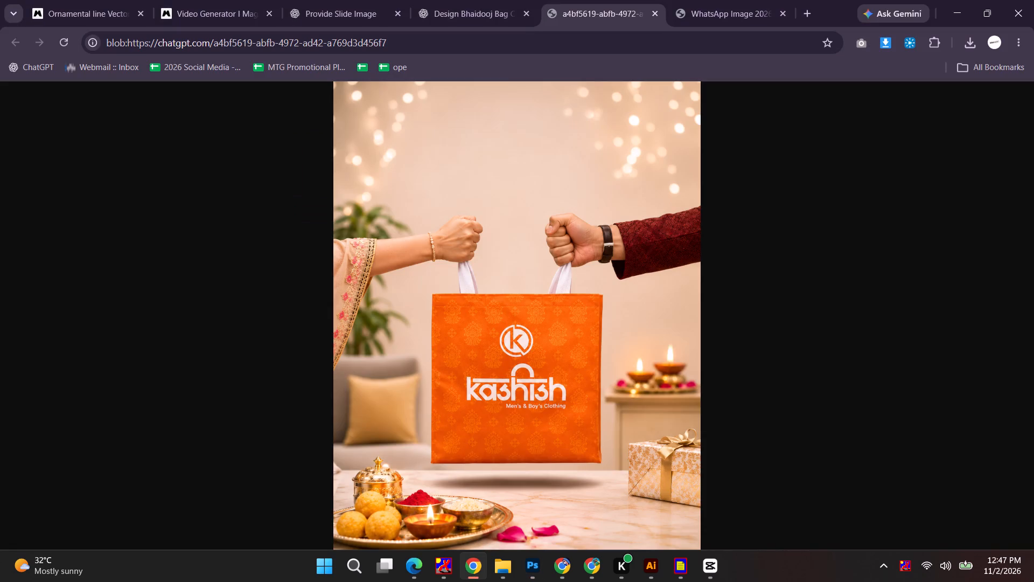
key("alt+Tab")
left_click(668, 259)
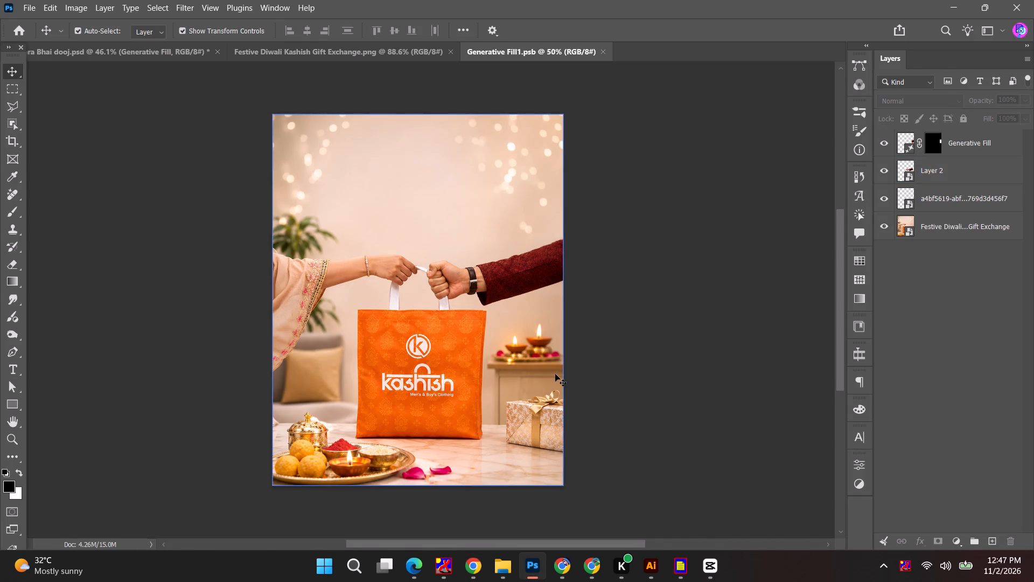
key("alt+Tab")
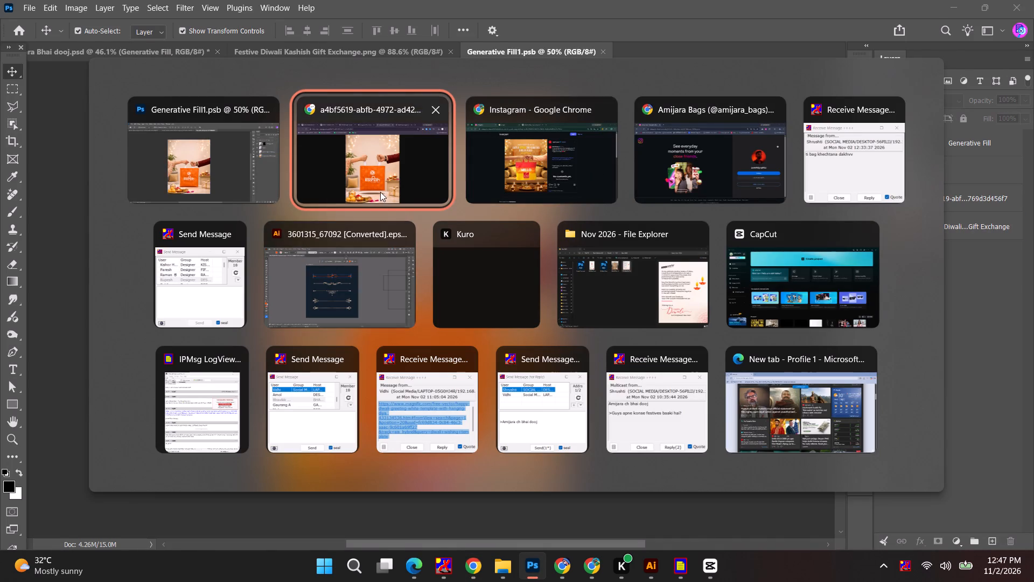
left_click(380, 192, "alt")
left_click(572, 571)
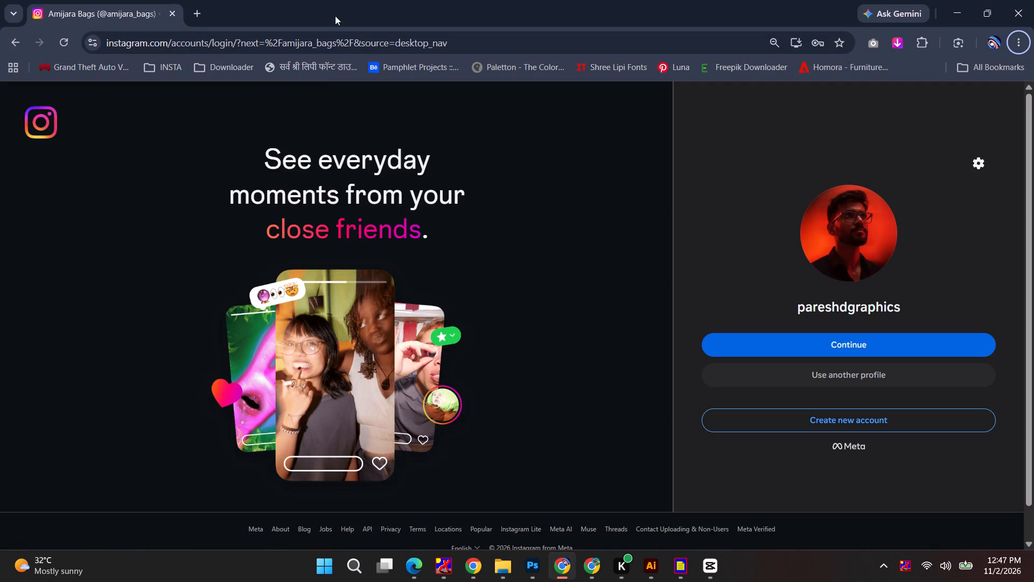
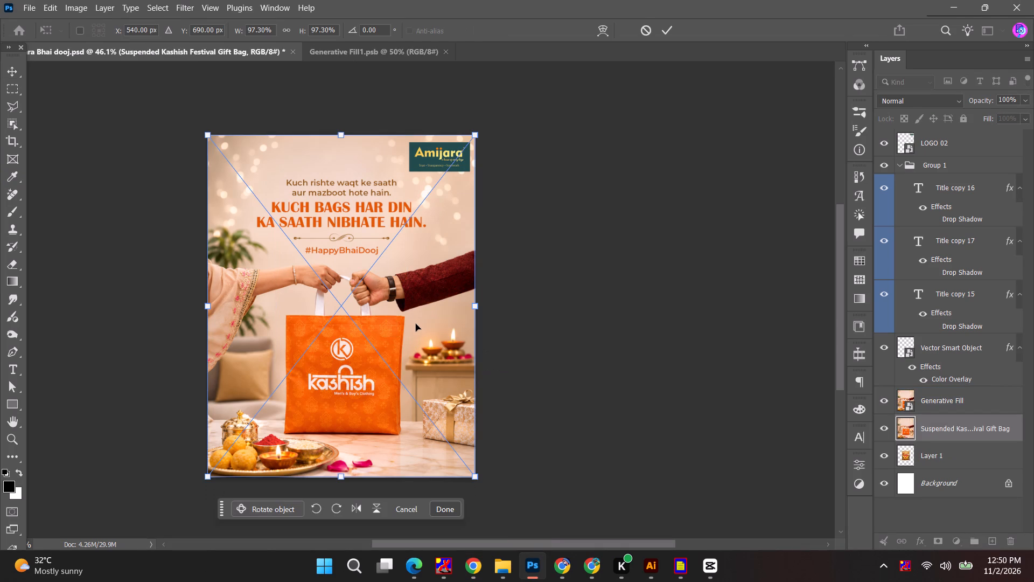
left_click(660, 30)
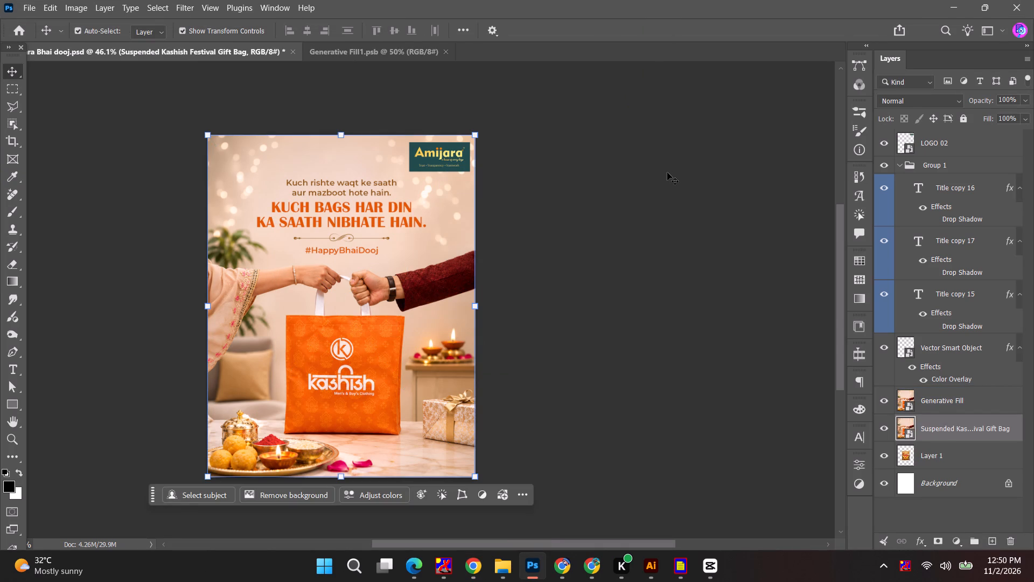
Move the Suspended Kashish Festival Gift Bag layer above the Generative Fill layer, directly below the Vector Smart Object.
key("alt+Tab")
key("alt+Tab")
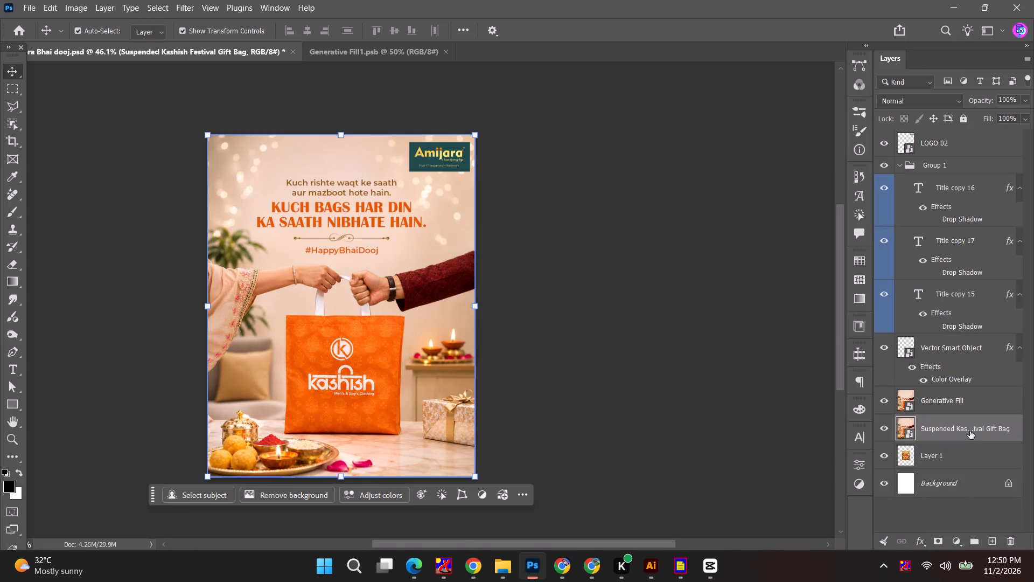
left_click_drag(968, 426, 962, 390)
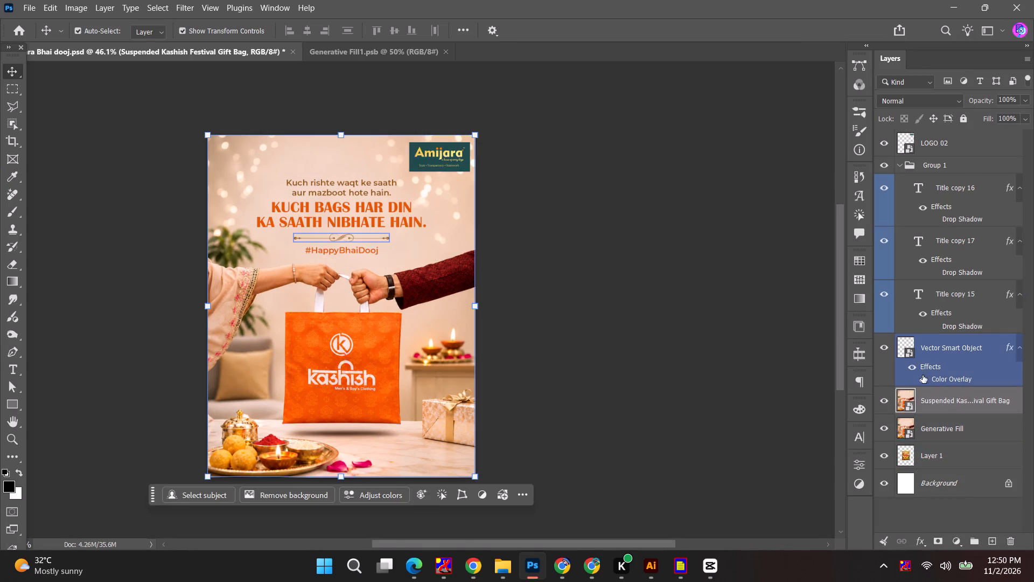
Delete the Generative Fill layer and leave no layer selected.
left_click(948, 423)
key("BackSpace")
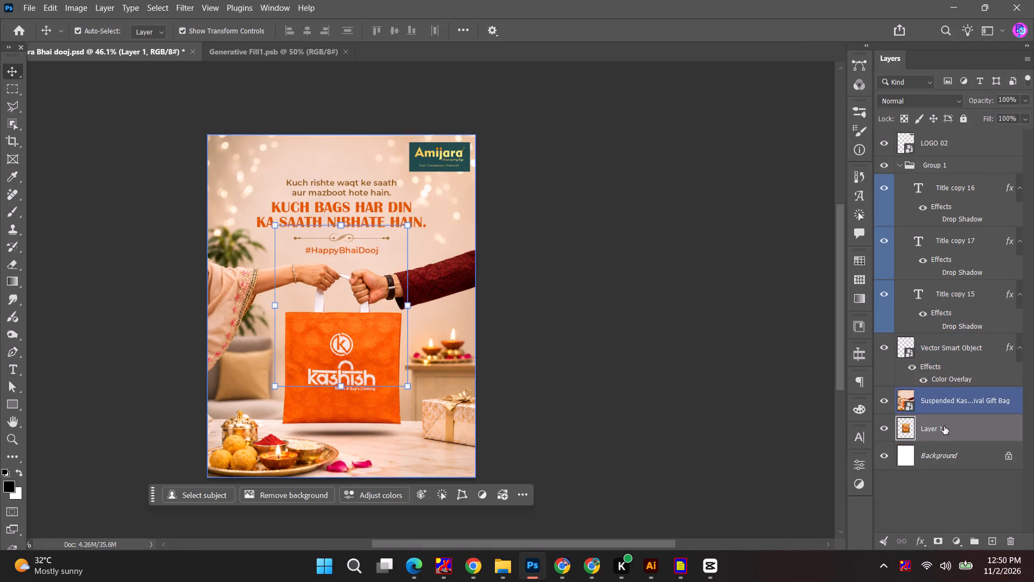
left_click(616, 331)
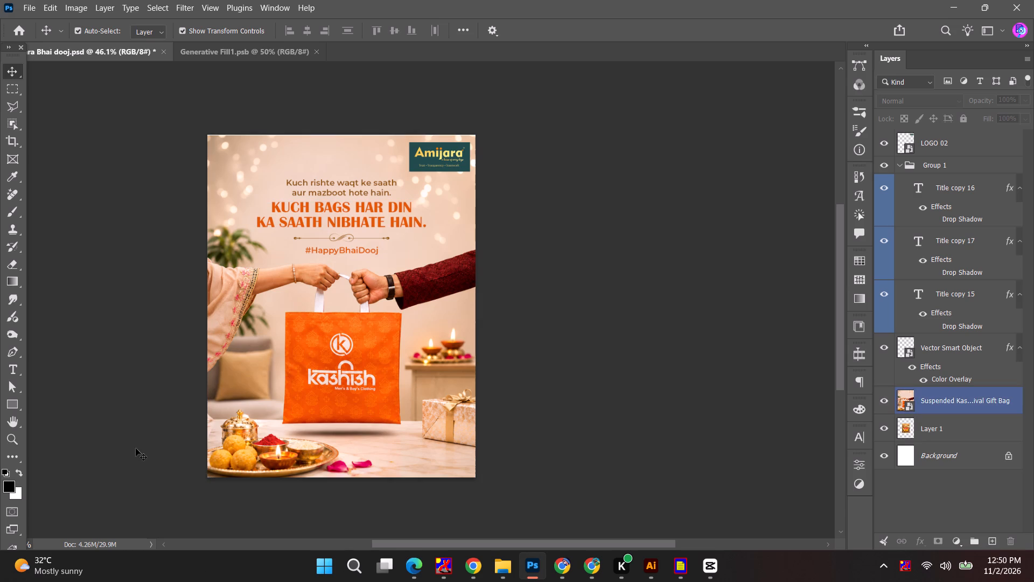
Start a PNG export of the artwork and choose Amijara's NOV 2026 folder as the destination.
left_click(31, 2)
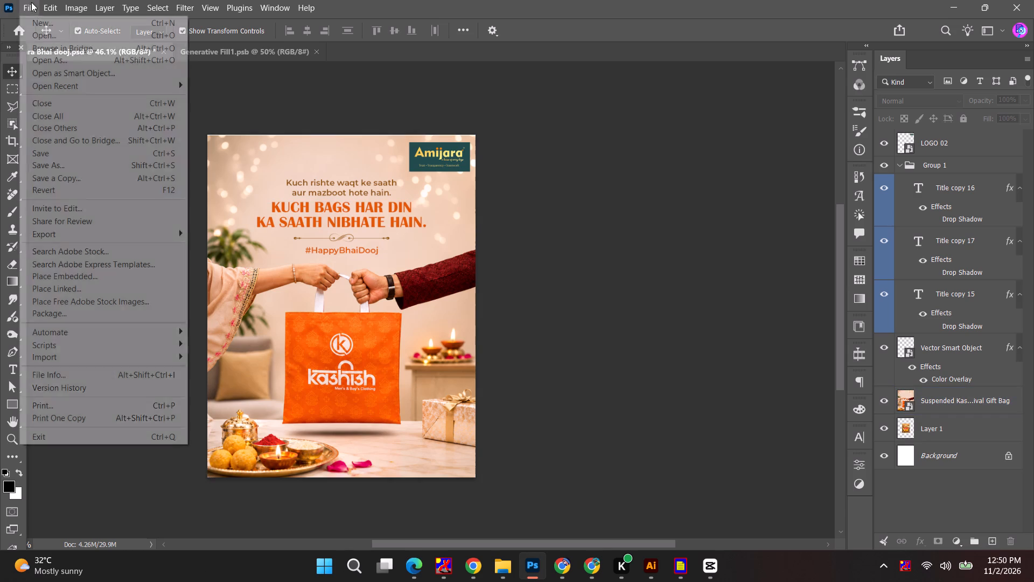
left_click(222, 231)
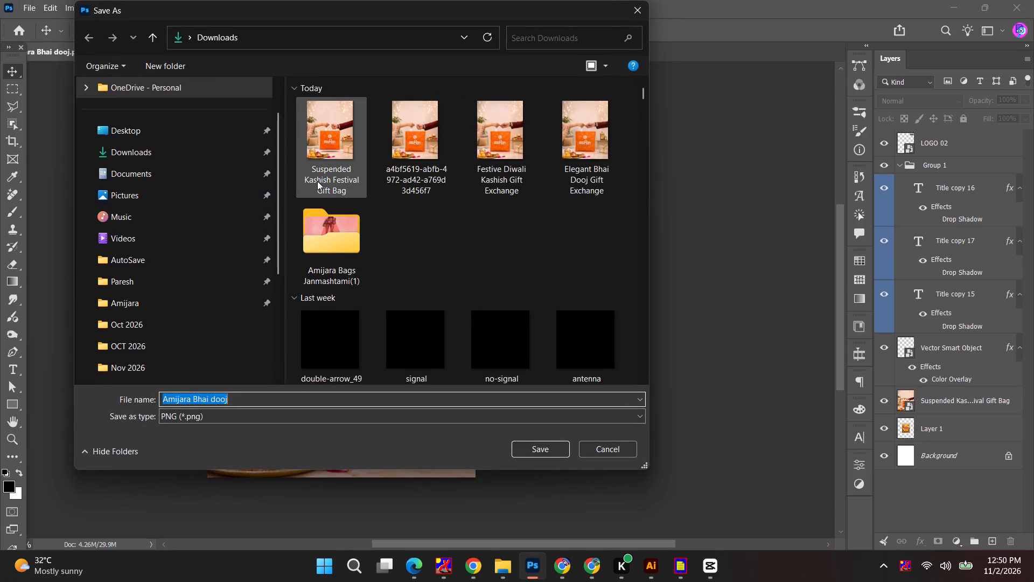
left_click(317, 181)
scroll(154, 323, "down", 3)
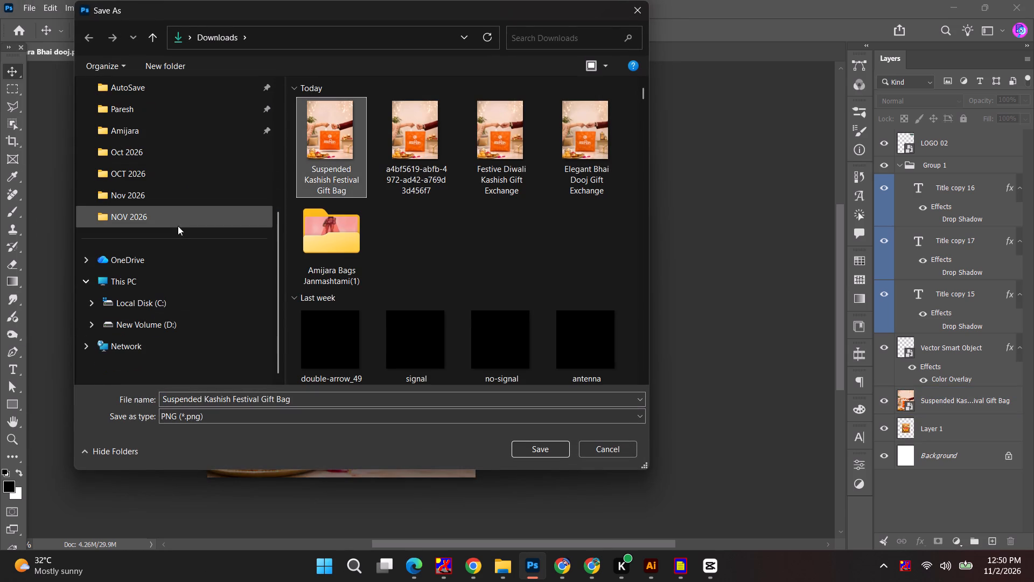
left_click(178, 225)
left_click(185, 194)
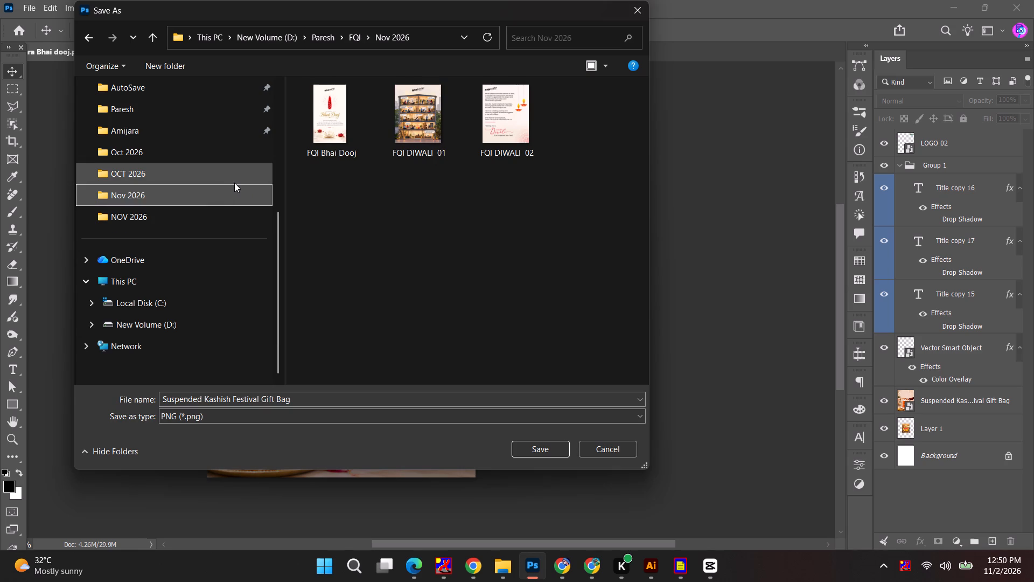
left_click(205, 172)
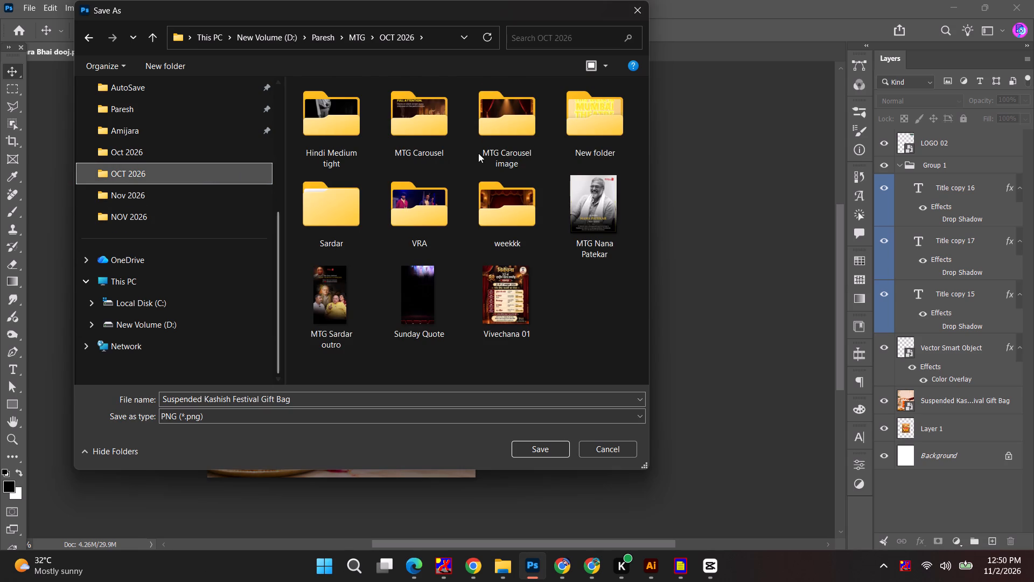
left_click(150, 192)
left_click(172, 150)
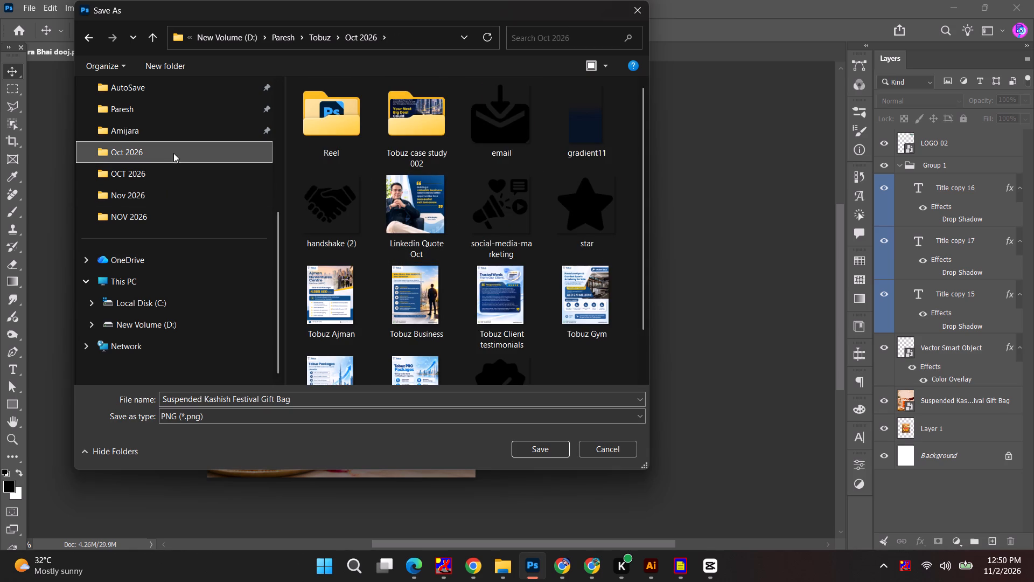
left_click(128, 188)
left_click(103, 214)
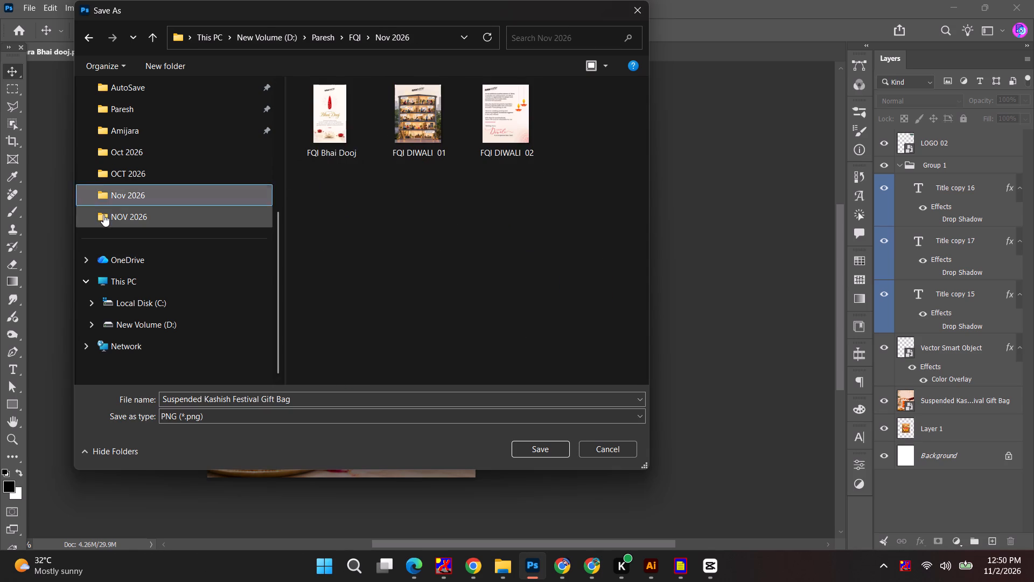
Save the PNG as a separate file, basing its name on Amijara Bhai Dooj with a number suffix starting with 00.
left_click(330, 142)
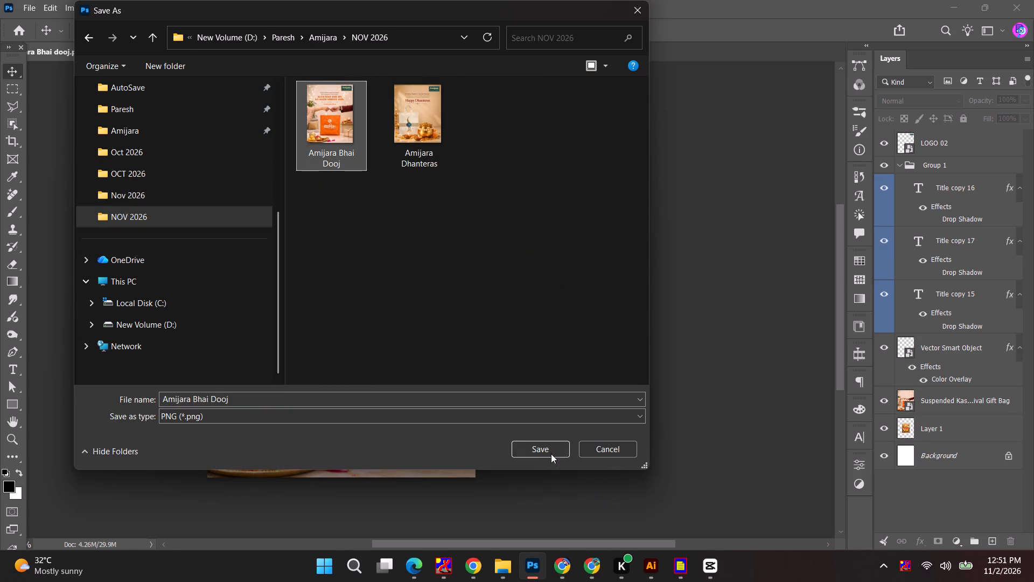
left_click(550, 452)
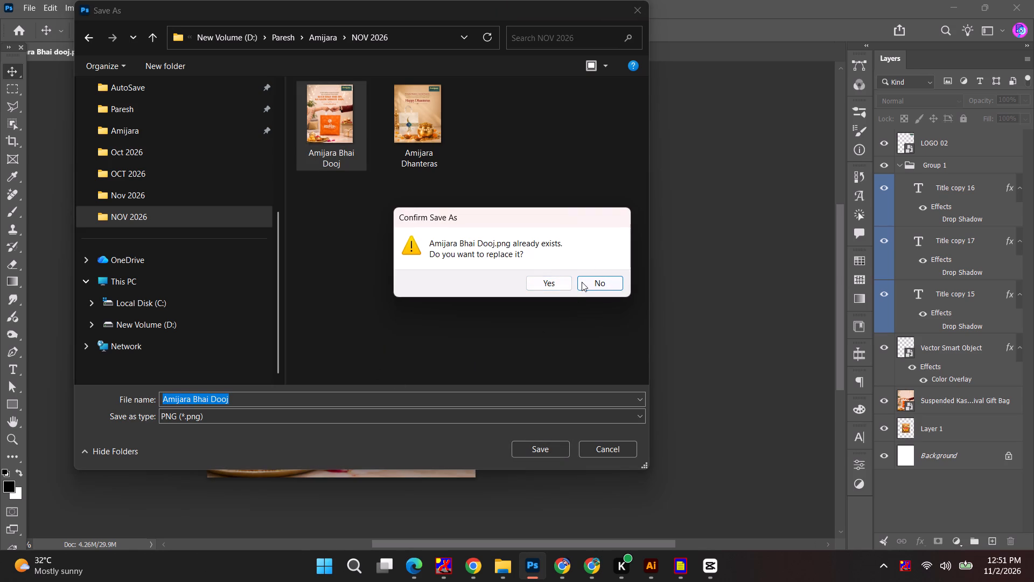
left_click(582, 282)
left_click(322, 405)
left_click(324, 400)
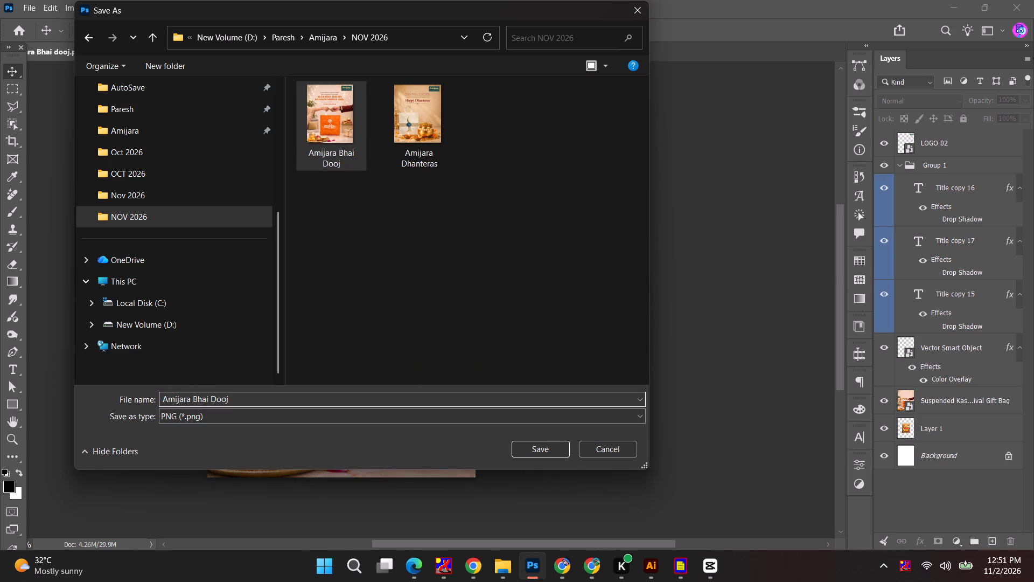
key("Insert")
key("Insert")
key("End")
key("space")
key("Insert")
key("Insert")
key("End")
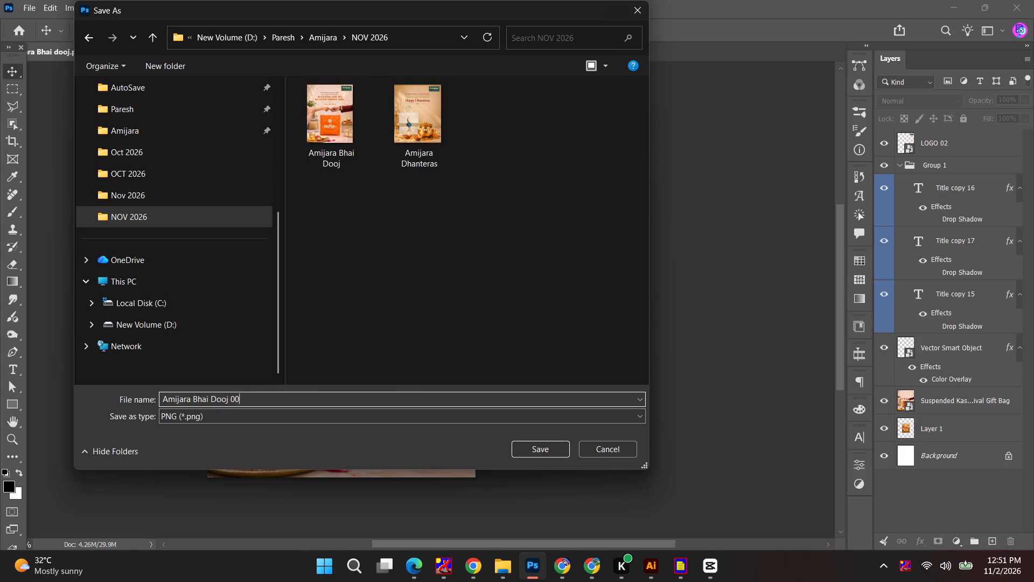
key("Return")
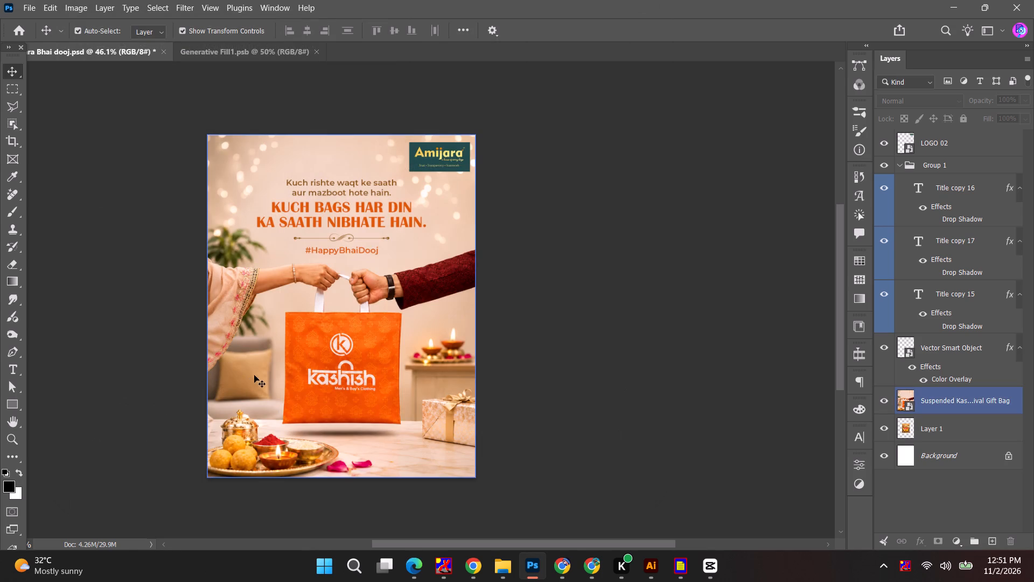
Switch from Photoshop to another open window.
key("alt+Tab")
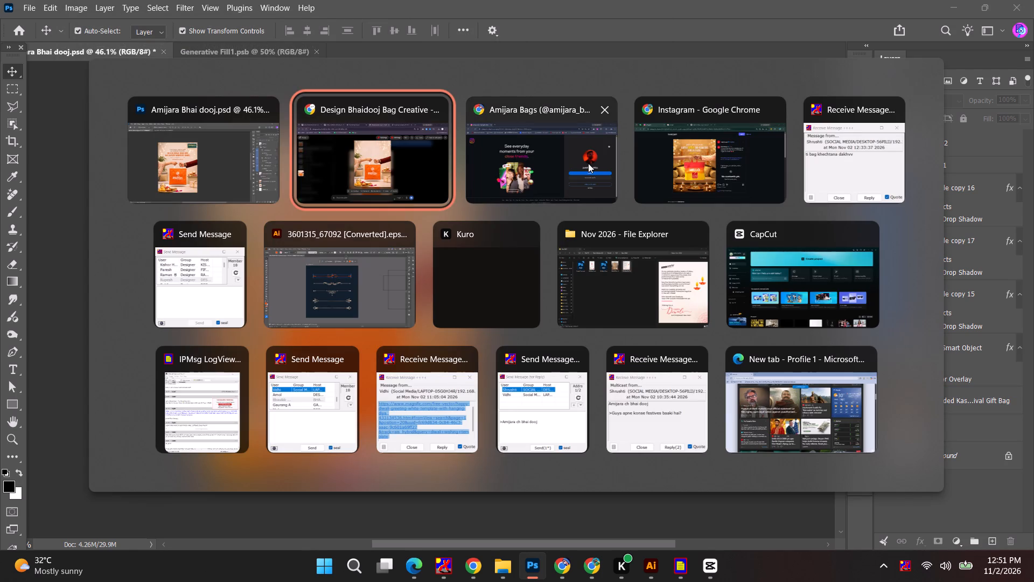
Switch to File Explorer, open Amijara's NOV 2026 folder and preview the exported Amijara Bhai Dooj 00 image.
key("alt+Tab")
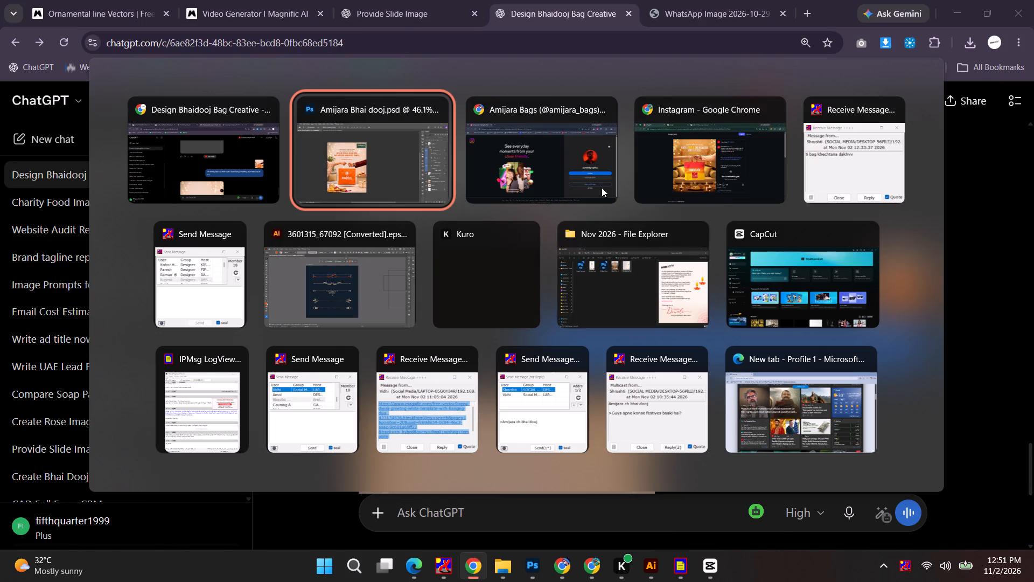
left_click(588, 280, "alt")
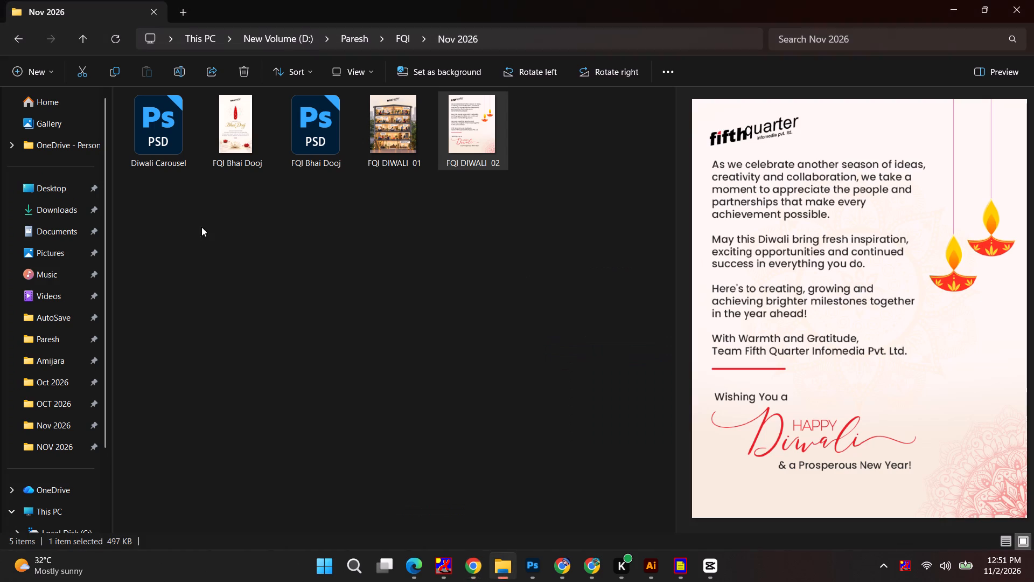
left_click(67, 450)
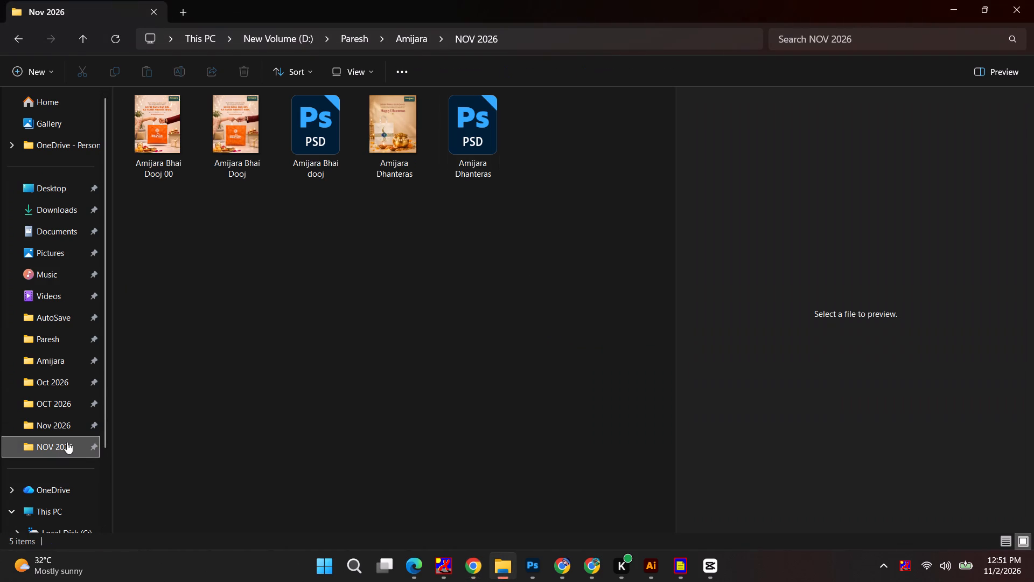
left_click(182, 158)
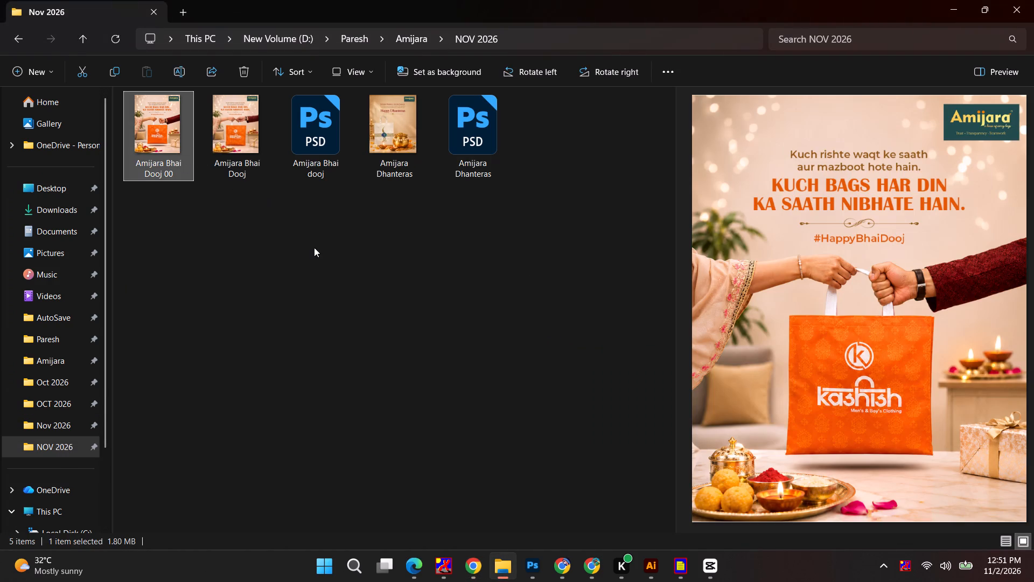
double_click(905, 568)
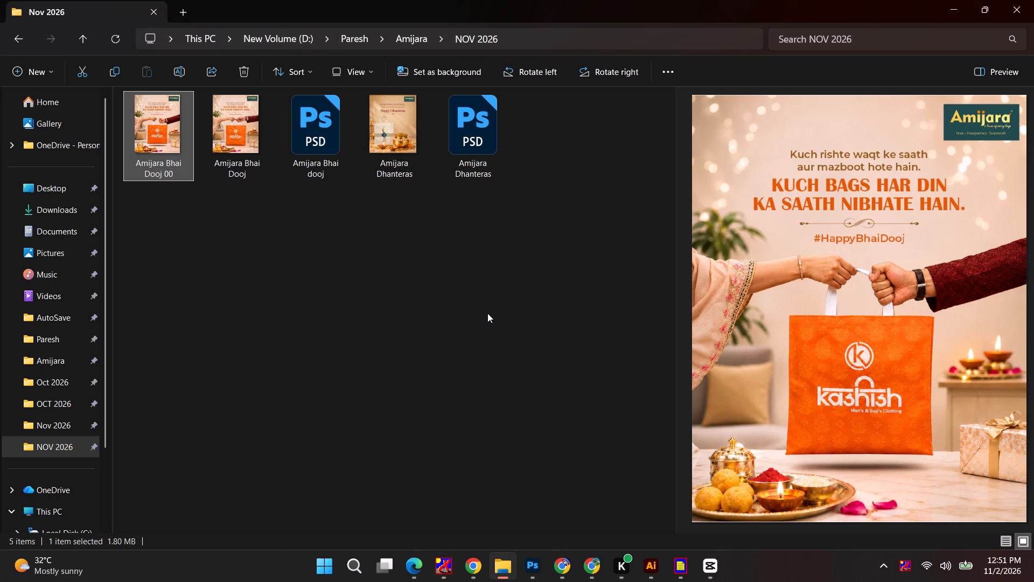